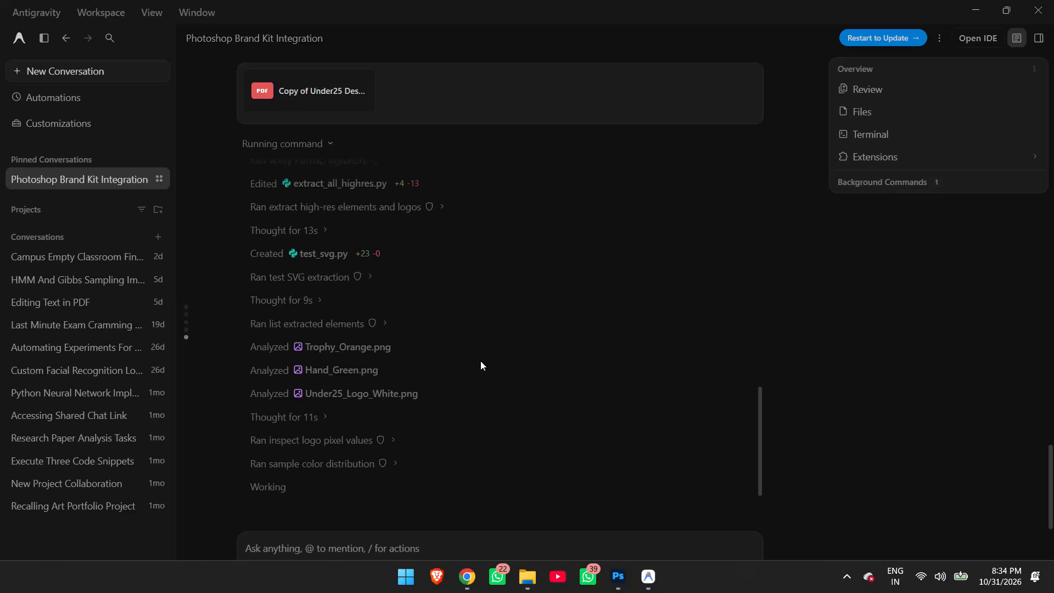
Switch to Photoshop and delete the hidden Rectangle 2 layer.
{"action": "scroll", "coordinate": [480, 361], "scroll_direction": "down", "scroll_amount": 1}
{"action": "key", "text": "alt+Tab"}
{"action": "key", "text": "alt+Tab"}
{"action": "key", "text": "alt+Tab"}
{"action": "key", "text": "alt+Tab"}
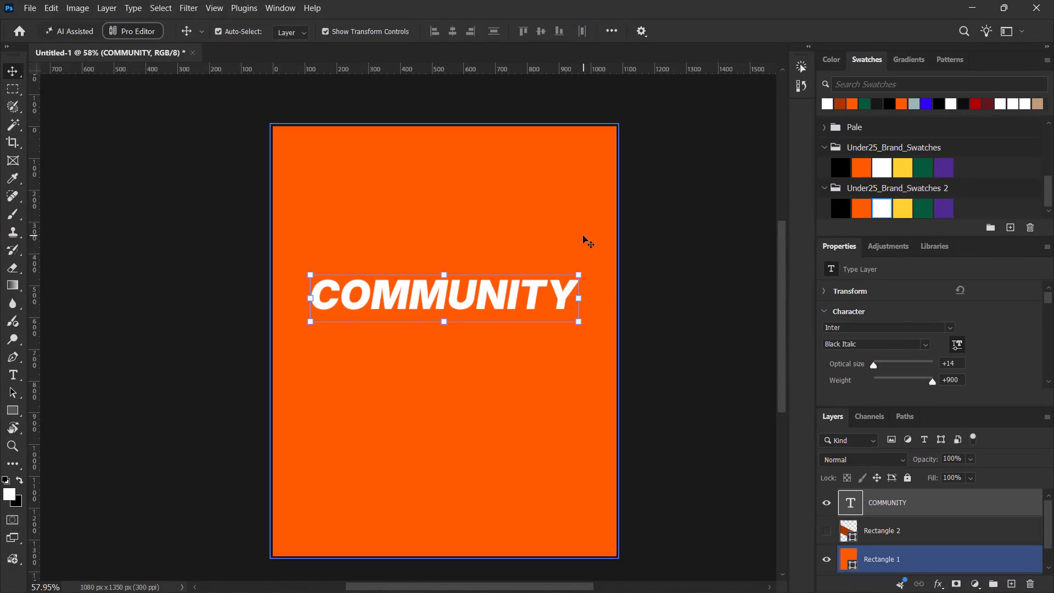
{"action": "left_click", "coordinate": [895, 541]}
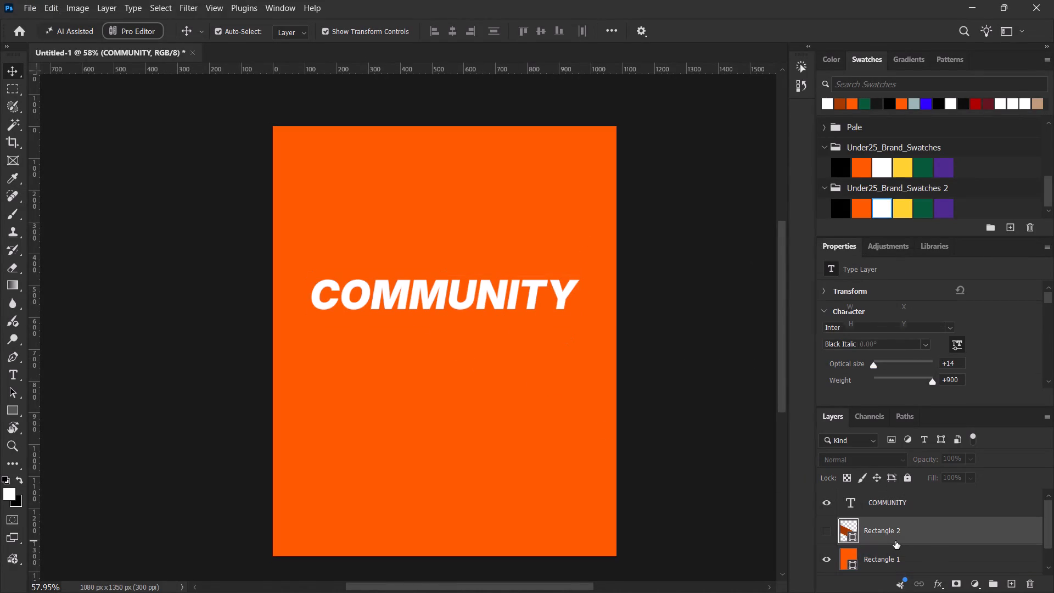
{"action": "key", "text": "Delete"}
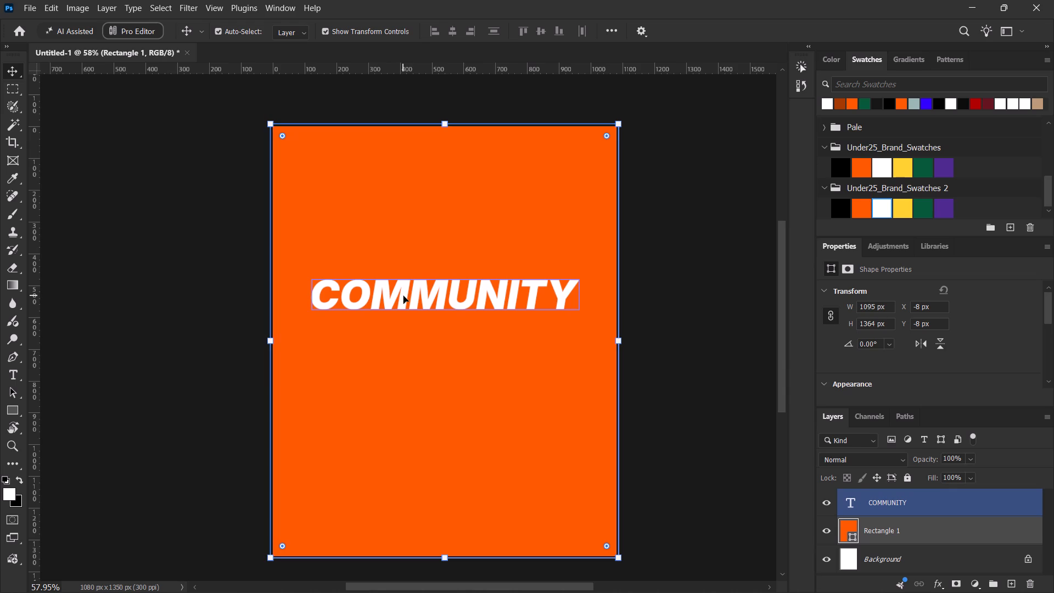
Switch to File Explorer and open UNDER25 > Under25_Photoshop_BrandKit > Logos on the T: drive in a new tab.
{"action": "key", "text": "super+4"}
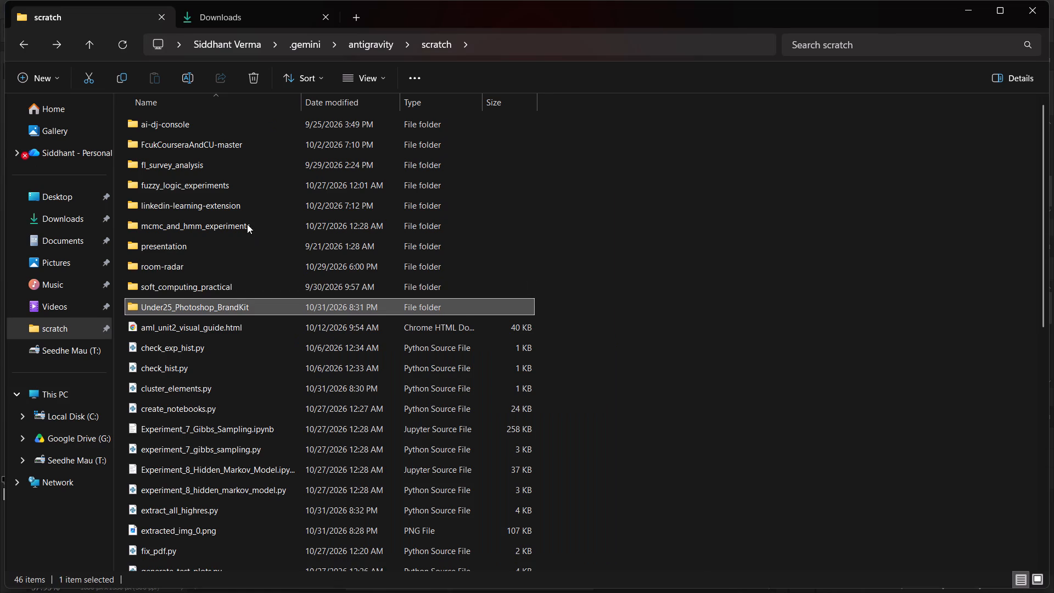
{"action": "left_click", "coordinate": [361, 21]}
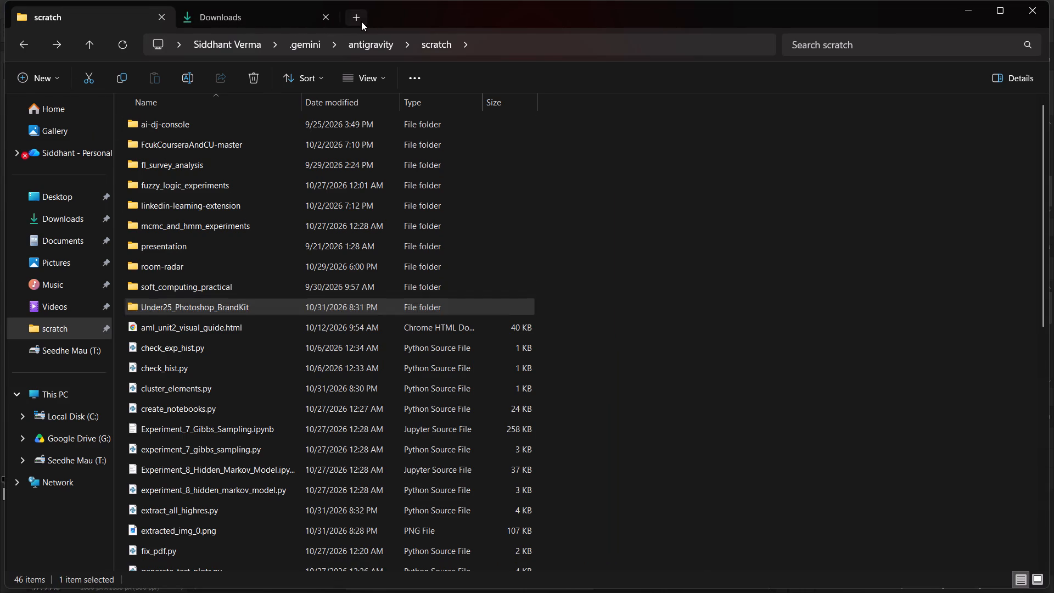
{"action": "left_click", "coordinate": [1005, 12]}
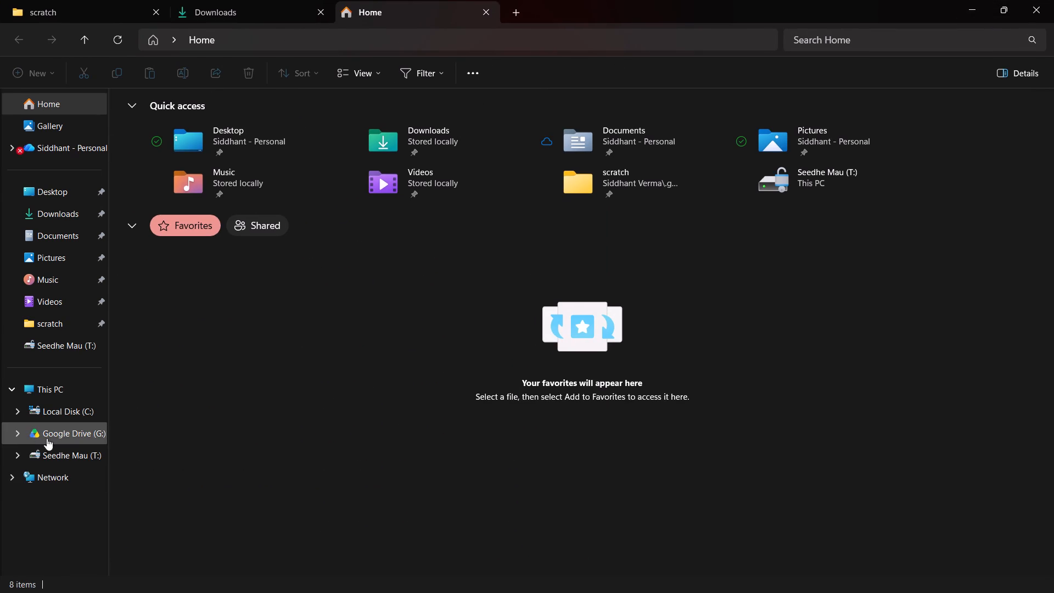
{"action": "left_click", "coordinate": [71, 344]}
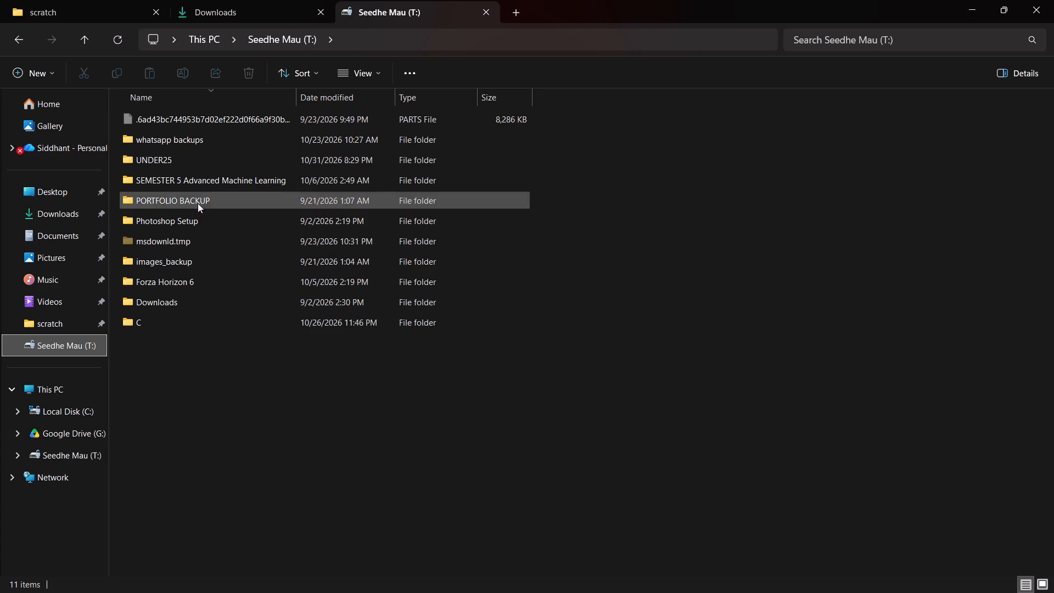
{"action": "double_click", "coordinate": [205, 165]}
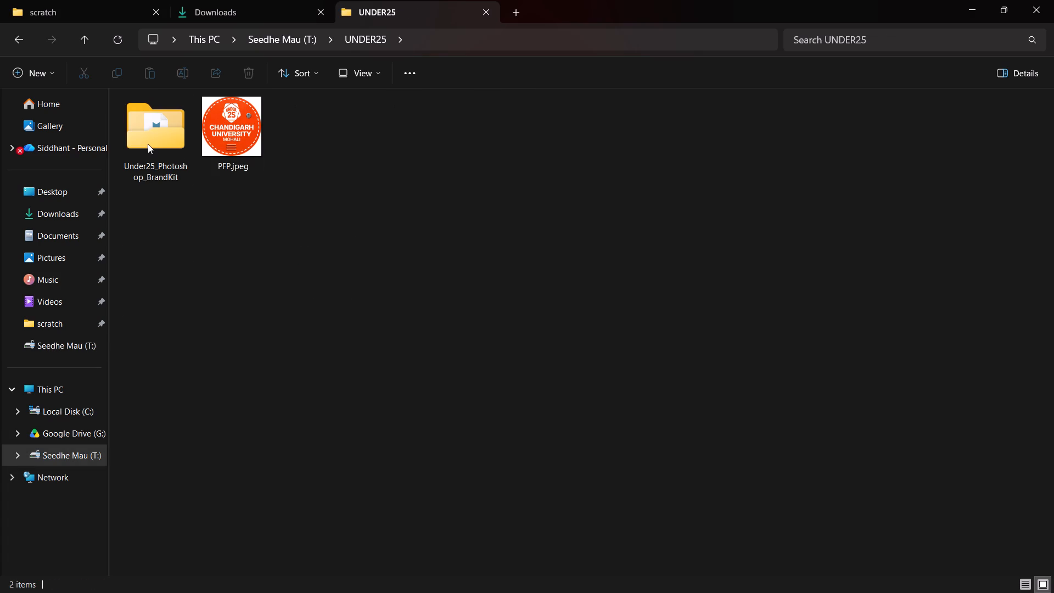
{"action": "double_click", "coordinate": [148, 144]}
{"action": "left_click", "coordinate": [23, 44]}
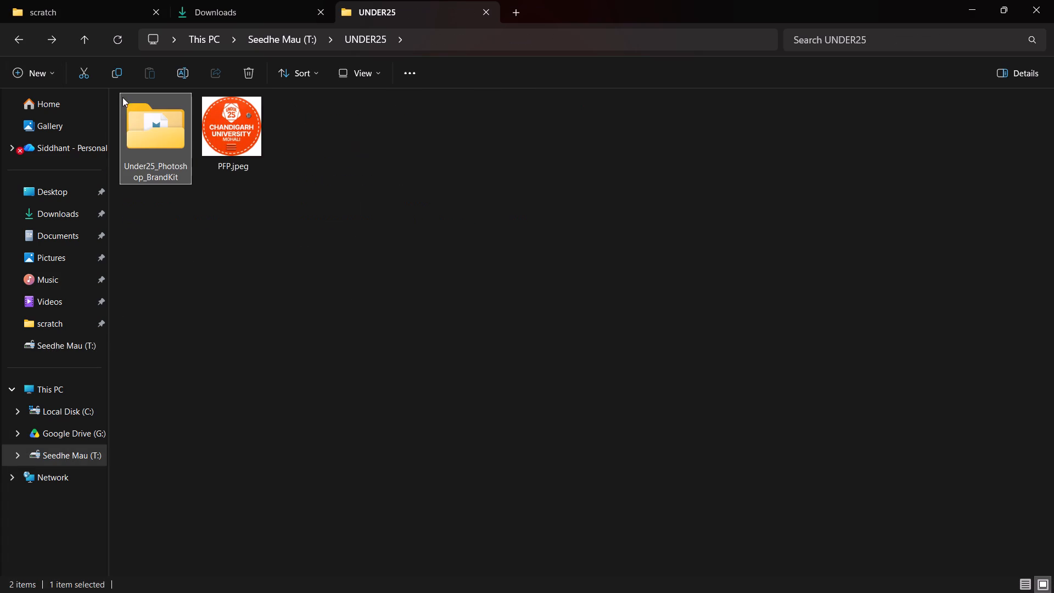
{"action": "double_click", "coordinate": [142, 117]}
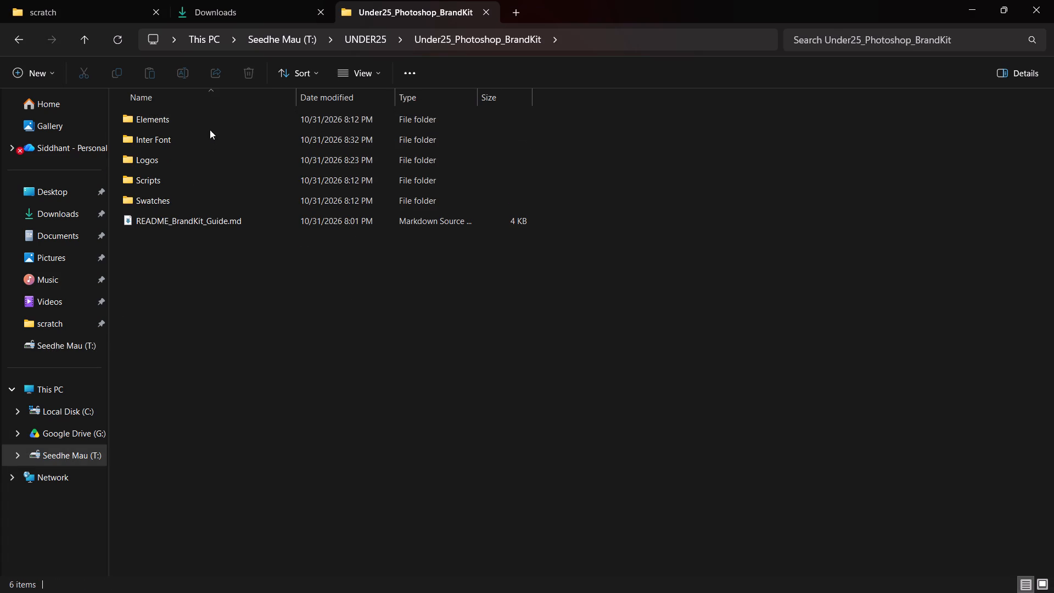
{"action": "double_click", "coordinate": [193, 158]}
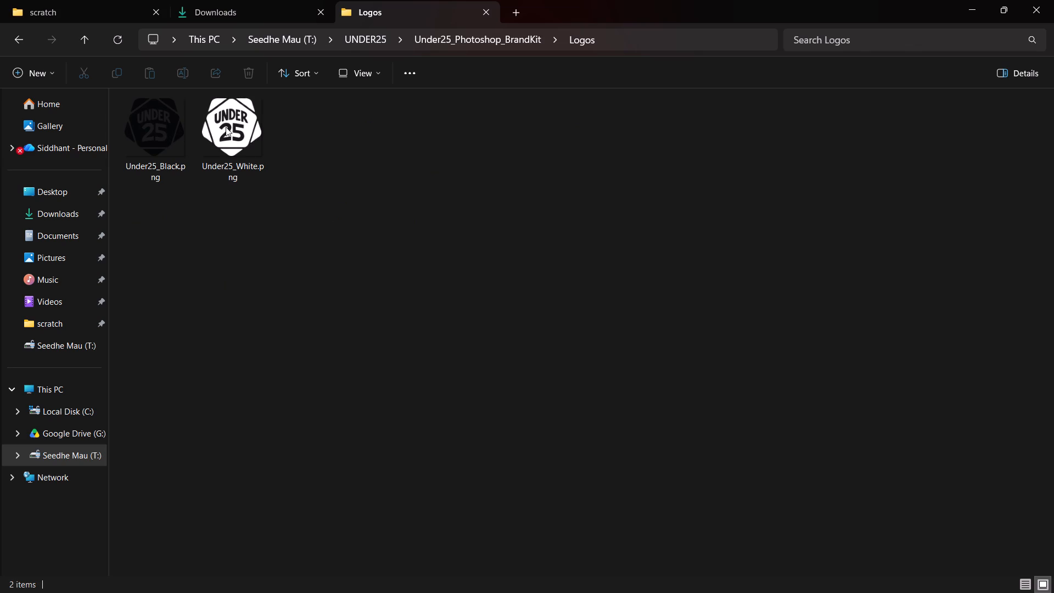
Place Under25_White.png into the Photoshop document and scale it proportionally to about 3.36%.
{"action": "left_click_drag", "start_coordinate": [225, 132], "coordinate": [222, 170]}
{"action": "key", "text": "alt+Tab"}
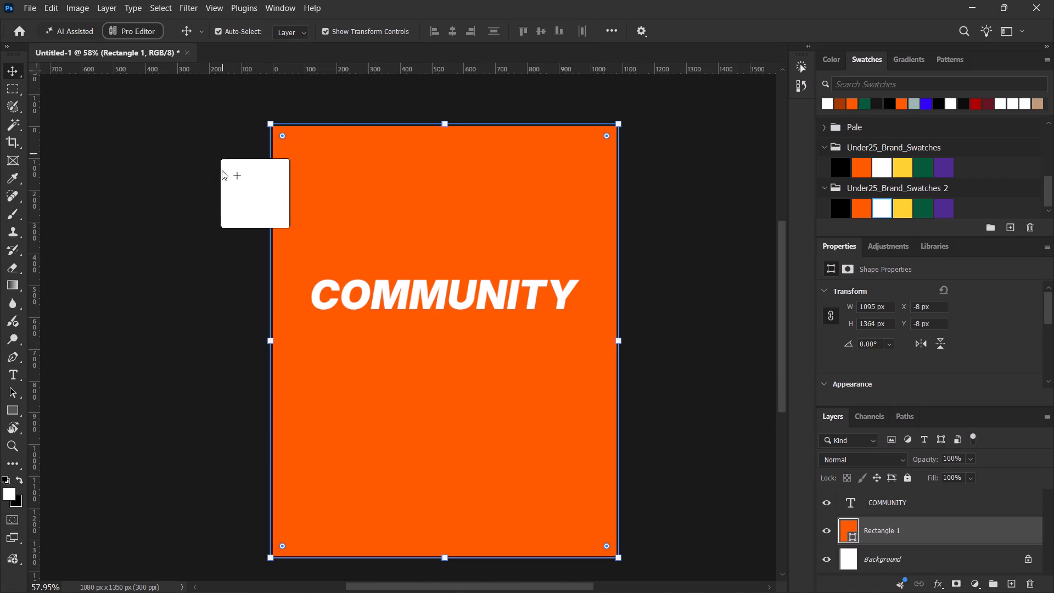
{"action": "left_click_drag", "start_coordinate": [222, 170], "coordinate": [326, 256]}
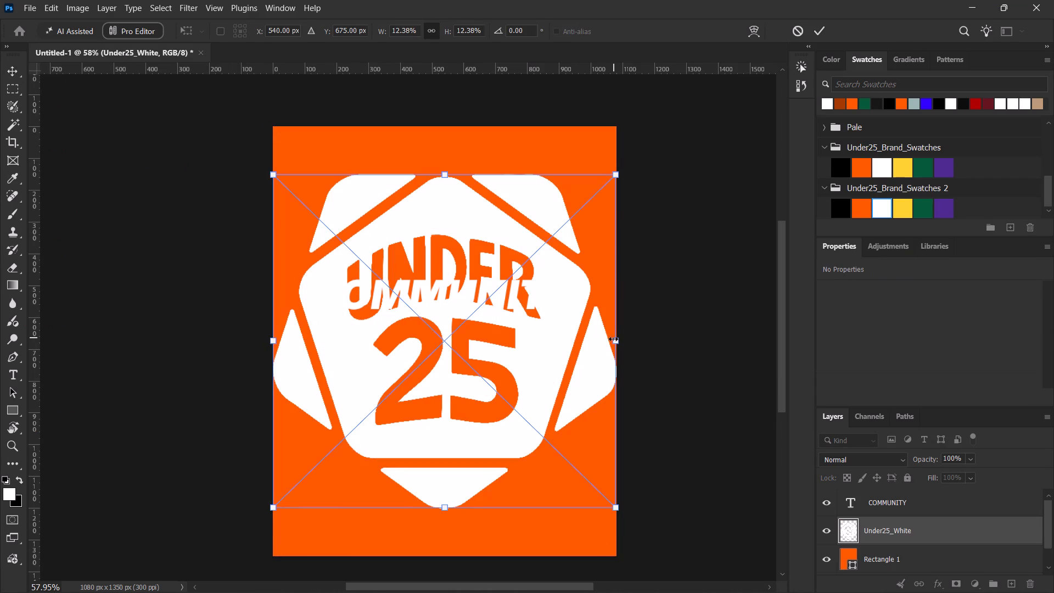
{"action": "left_click_drag", "start_coordinate": [620, 340], "coordinate": [599, 340], "text": "alt+shift"}
{"action": "key", "text": "ctrl+z"}
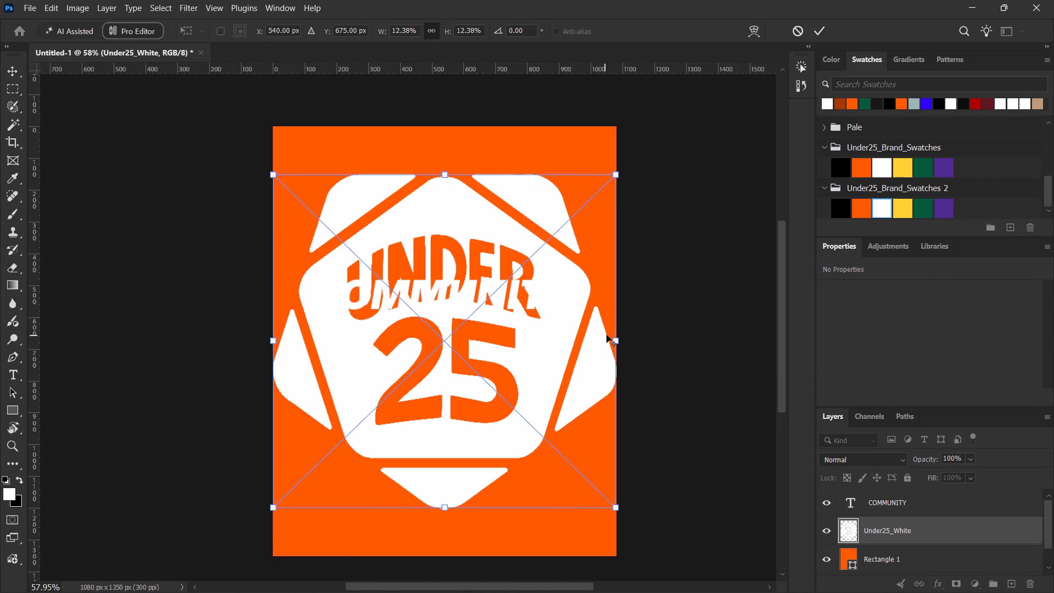
{"action": "left_click_drag", "start_coordinate": [621, 339], "coordinate": [496, 339], "text": "alt"}
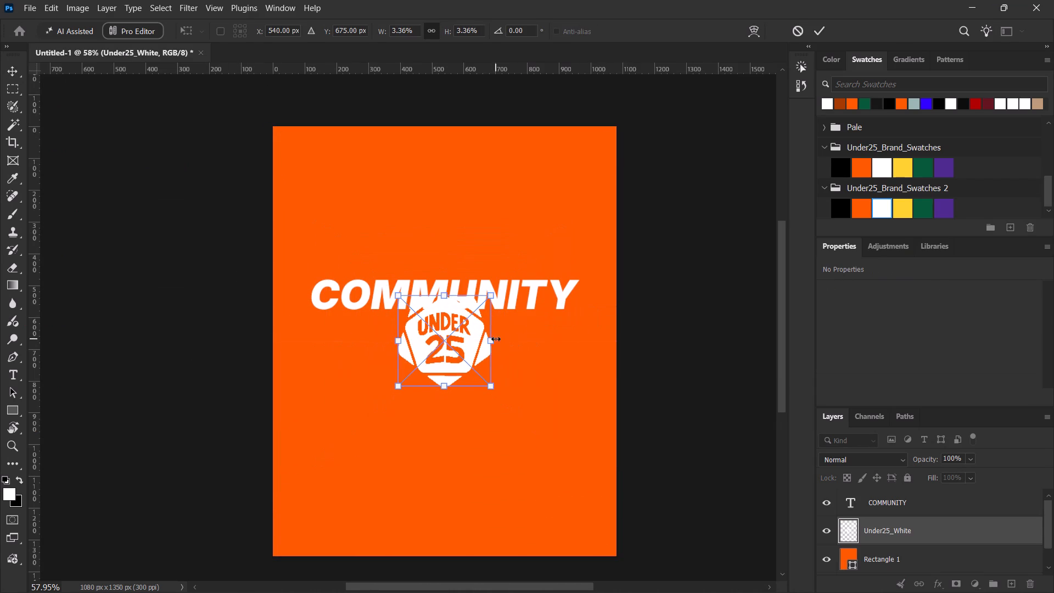
{"action": "left_click", "coordinate": [815, 33]}
Set alignment relative to the canvas and centre the Under25_White logo horizontally and vertically.
{"action": "left_click", "coordinate": [602, 23]}
{"action": "left_click", "coordinate": [608, 32]}
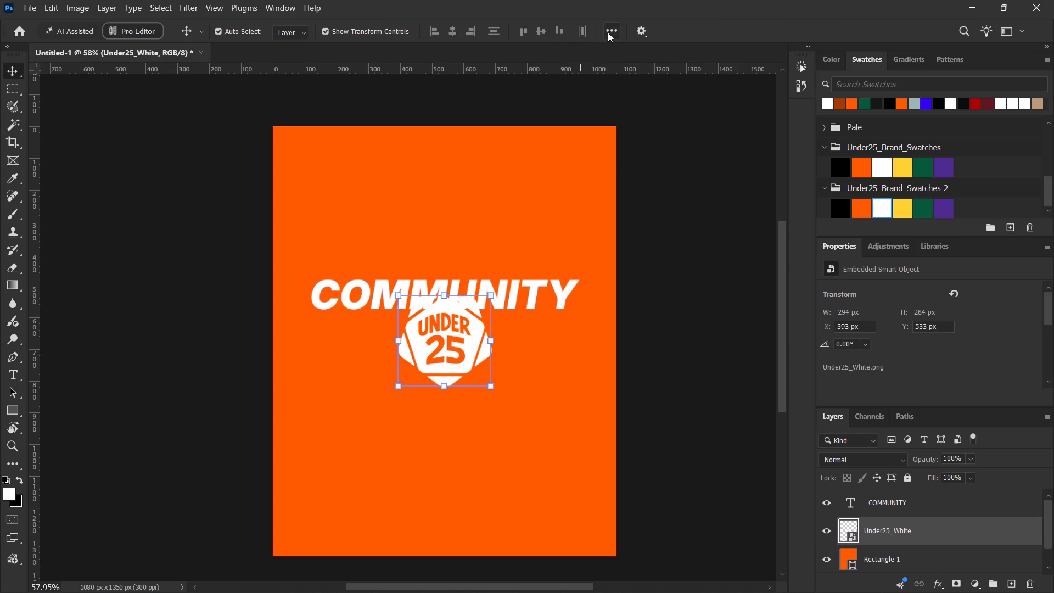
{"action": "left_click", "coordinate": [637, 152]}
{"action": "left_click", "coordinate": [638, 180]}
{"action": "left_click", "coordinate": [571, 75]}
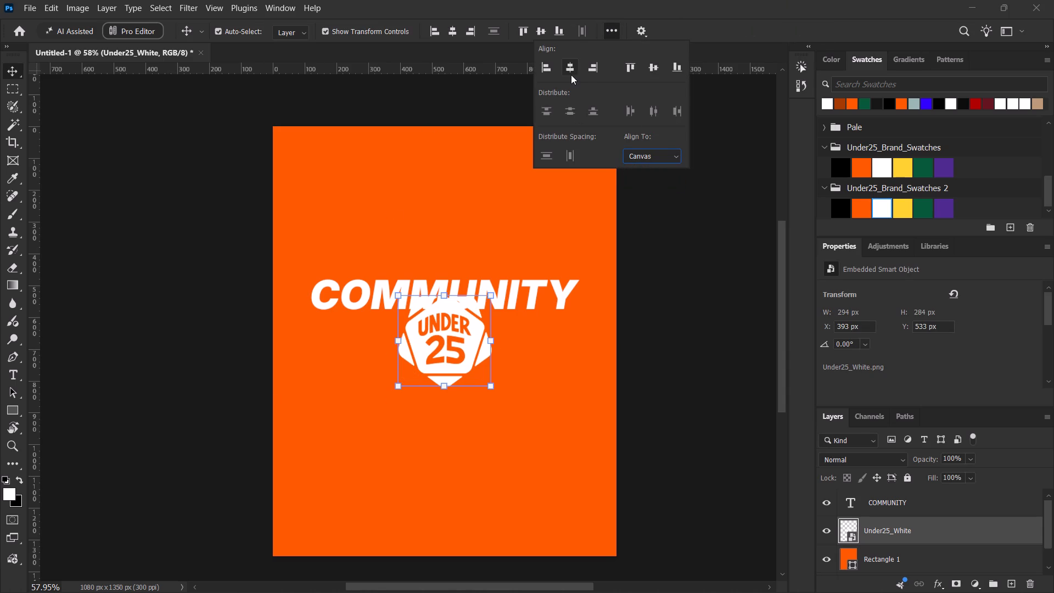
{"action": "left_click", "coordinate": [652, 69]}
{"action": "left_click", "coordinate": [613, 39]}
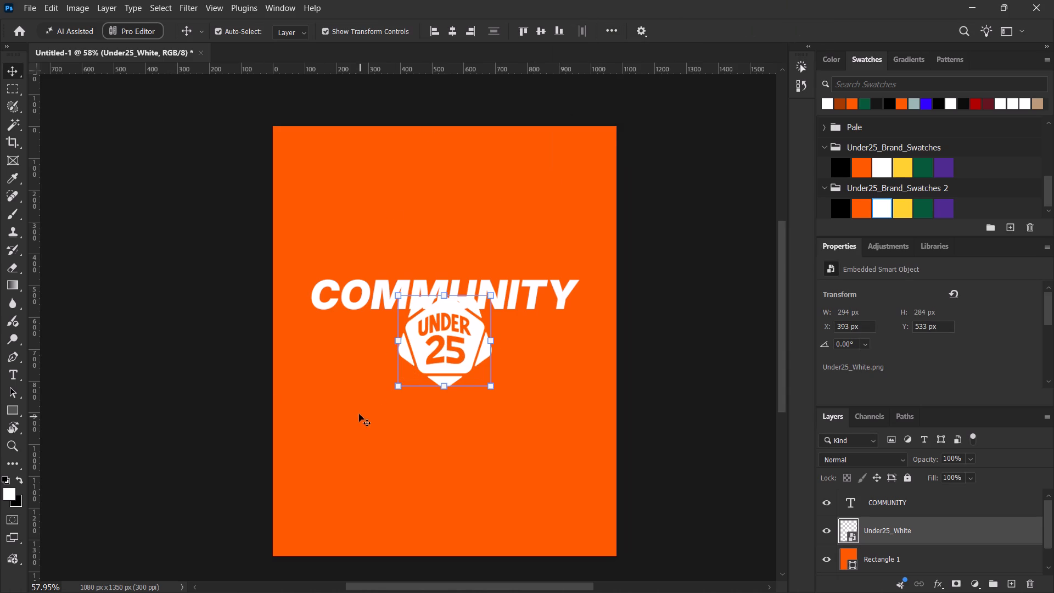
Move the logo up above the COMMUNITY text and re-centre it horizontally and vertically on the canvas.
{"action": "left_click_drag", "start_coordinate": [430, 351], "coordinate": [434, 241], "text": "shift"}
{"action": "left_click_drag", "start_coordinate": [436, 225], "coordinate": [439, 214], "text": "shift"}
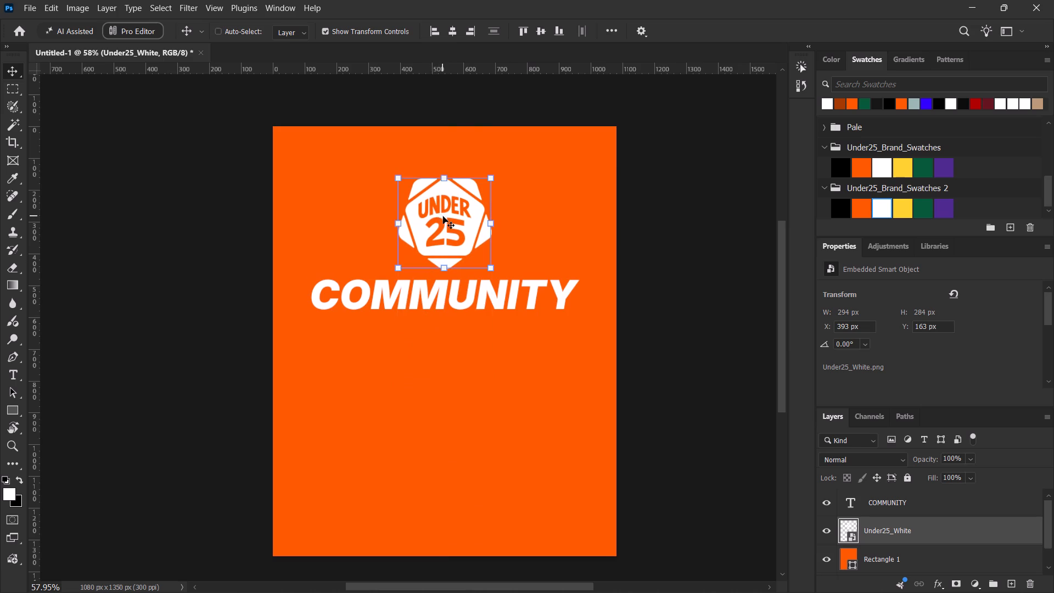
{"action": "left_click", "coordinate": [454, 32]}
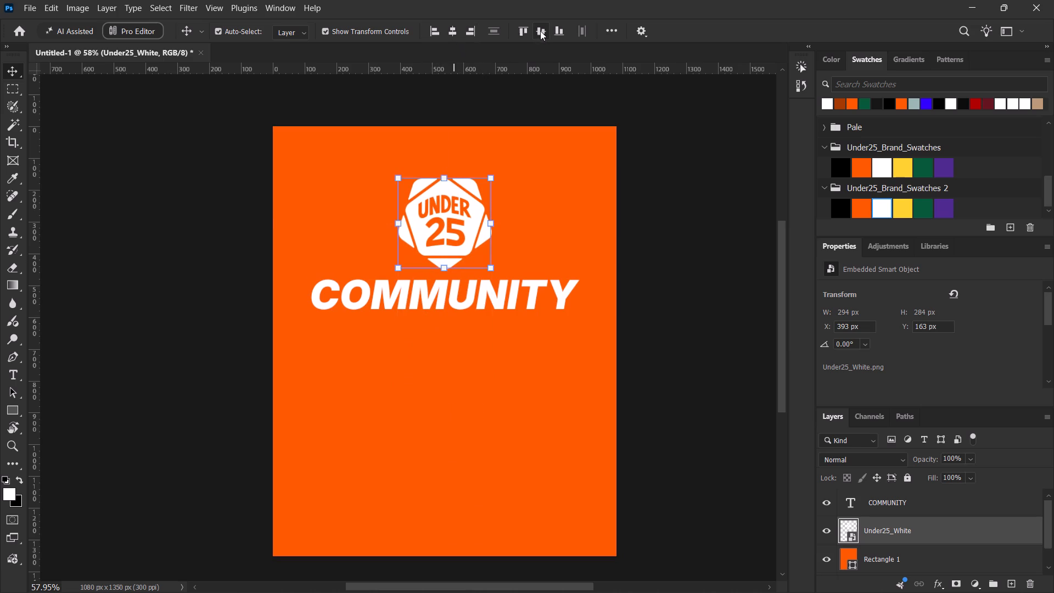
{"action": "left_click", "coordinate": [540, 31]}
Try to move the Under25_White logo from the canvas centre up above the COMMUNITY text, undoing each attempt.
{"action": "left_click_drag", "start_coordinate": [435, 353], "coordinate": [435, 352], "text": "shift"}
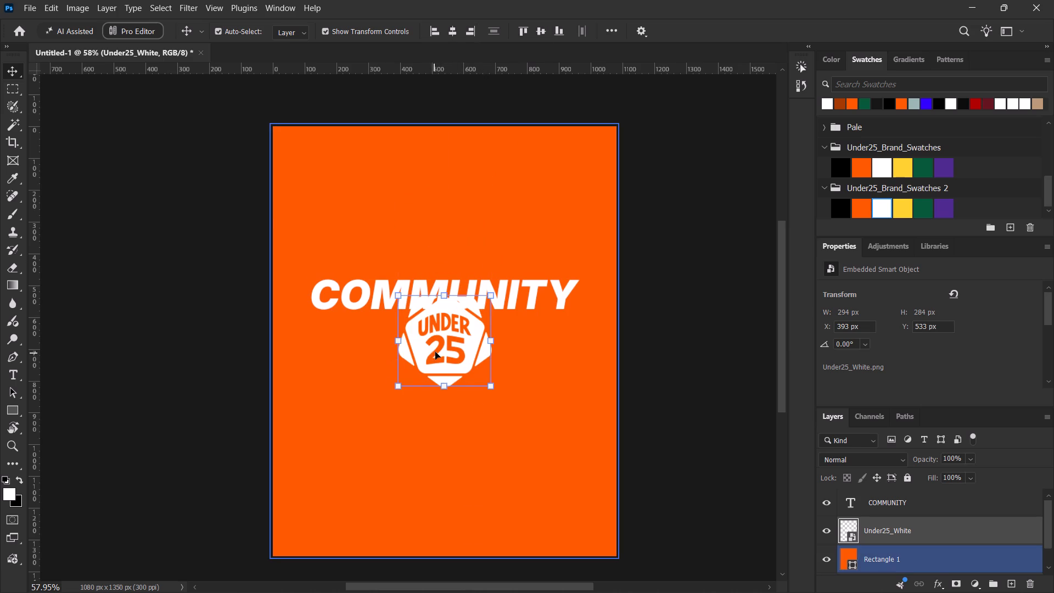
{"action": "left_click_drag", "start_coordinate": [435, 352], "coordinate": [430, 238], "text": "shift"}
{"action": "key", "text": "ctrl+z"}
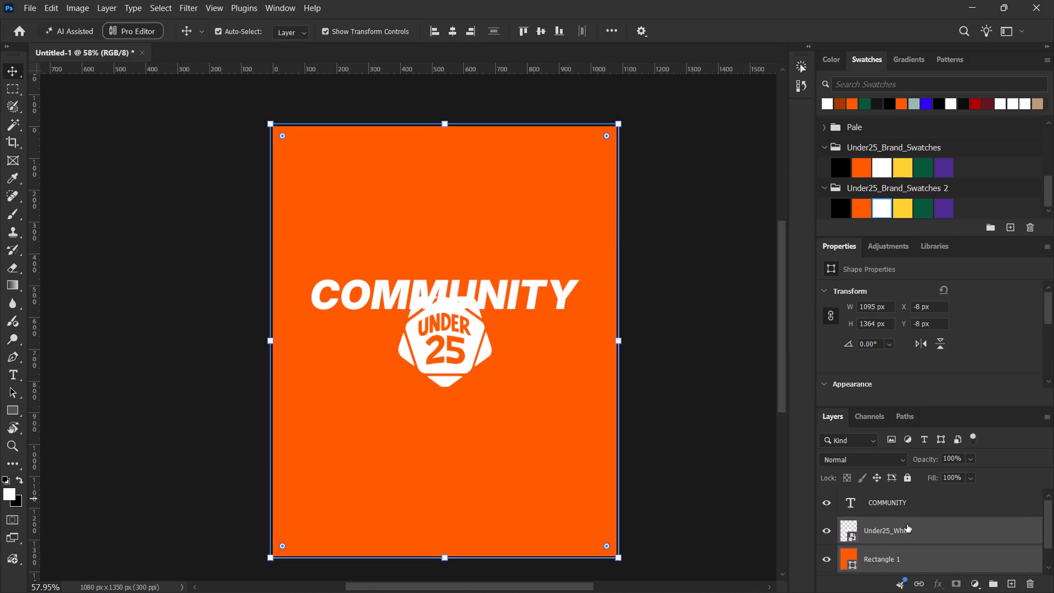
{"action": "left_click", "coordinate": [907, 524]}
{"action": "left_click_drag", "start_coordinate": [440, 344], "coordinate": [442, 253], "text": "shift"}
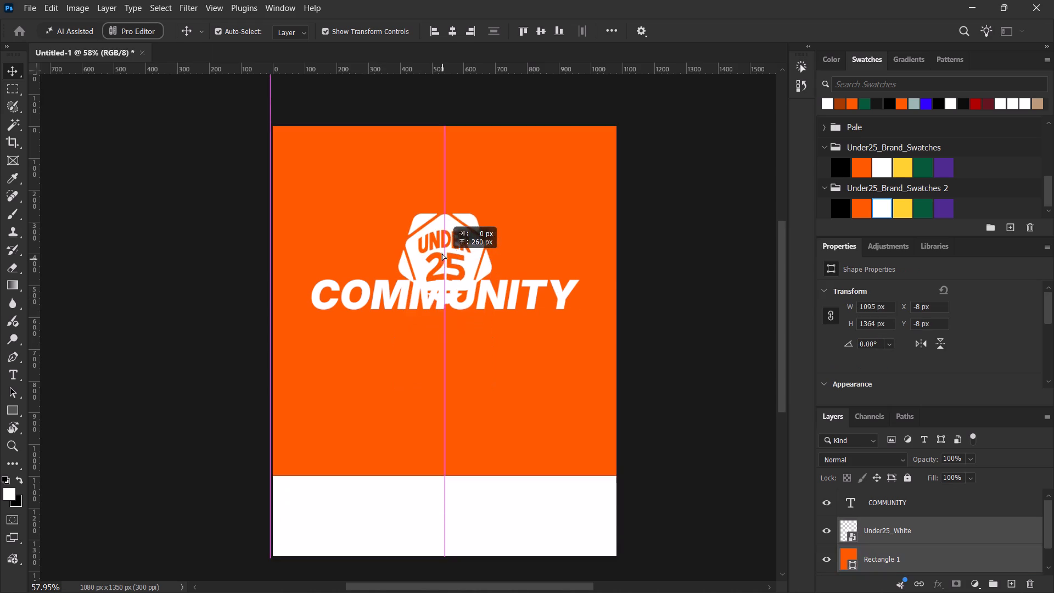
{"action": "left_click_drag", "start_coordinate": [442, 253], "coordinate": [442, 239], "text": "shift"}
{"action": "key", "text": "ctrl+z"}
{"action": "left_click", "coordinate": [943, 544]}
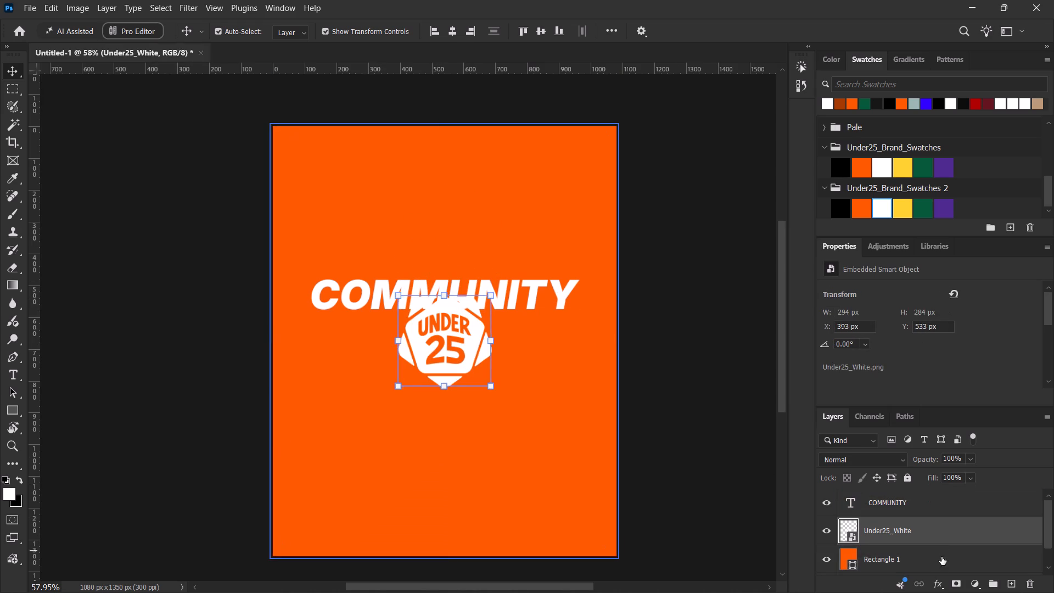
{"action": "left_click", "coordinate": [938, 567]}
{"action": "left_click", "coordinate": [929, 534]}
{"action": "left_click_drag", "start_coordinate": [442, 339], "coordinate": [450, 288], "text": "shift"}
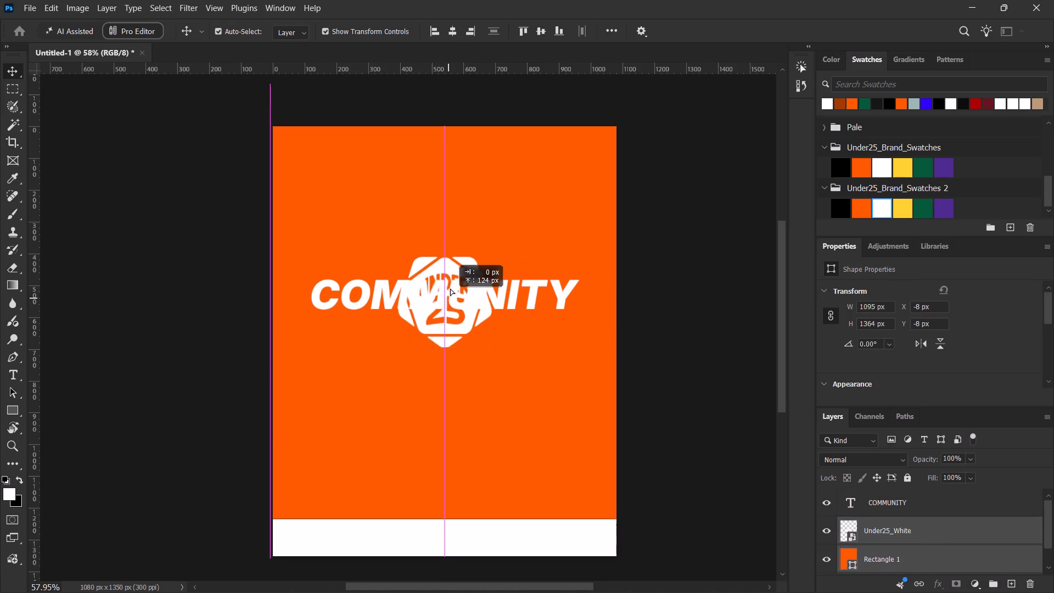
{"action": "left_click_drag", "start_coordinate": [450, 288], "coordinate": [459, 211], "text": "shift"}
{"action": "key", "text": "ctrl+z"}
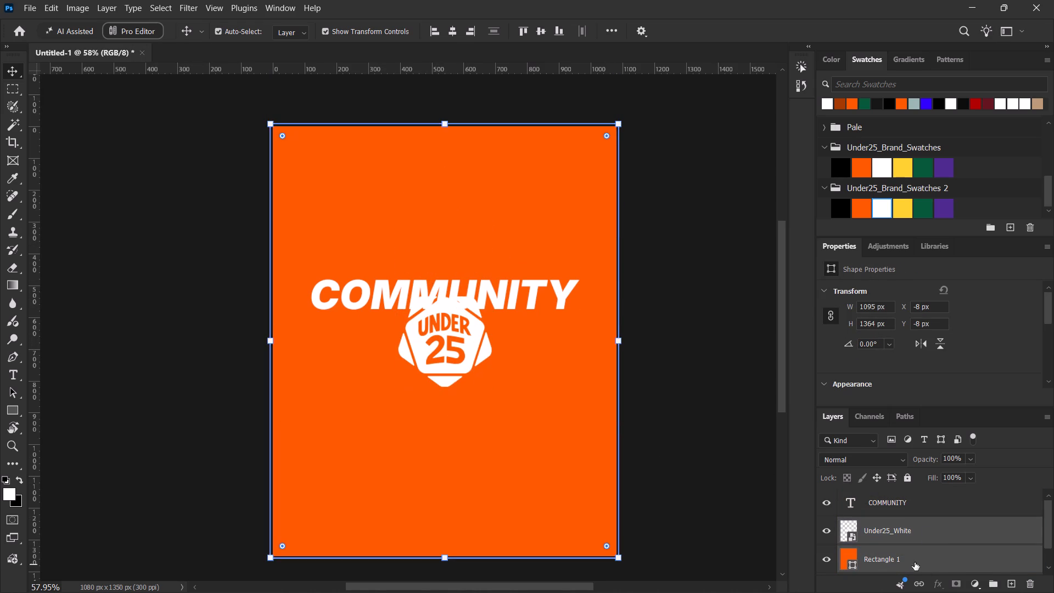
Move the Under25_White layer above the COMMUNITY layer in the stacking order.
{"action": "left_click", "coordinate": [948, 536]}
{"action": "scroll", "coordinate": [949, 535], "scroll_direction": "down", "scroll_amount": 2}
{"action": "scroll", "coordinate": [936, 521], "scroll_direction": "up", "scroll_amount": 2}
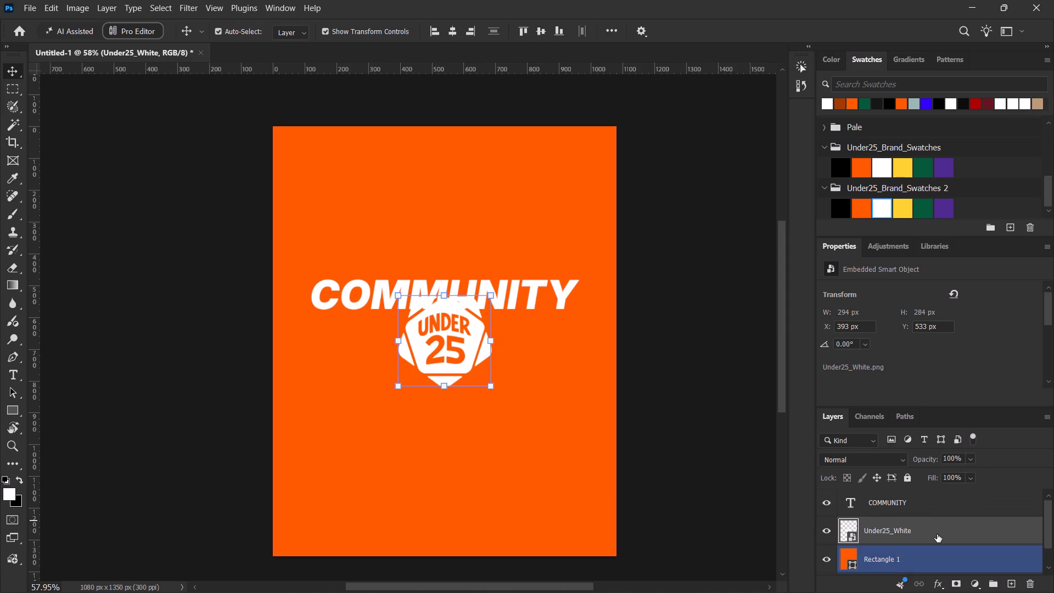
{"action": "left_click_drag", "start_coordinate": [937, 534], "coordinate": [933, 494]}
Position the Under25_White logo just above the COMMUNITY text, at about X 395 px, Y 172 px.
{"action": "left_click_drag", "start_coordinate": [447, 339], "coordinate": [440, 348]}
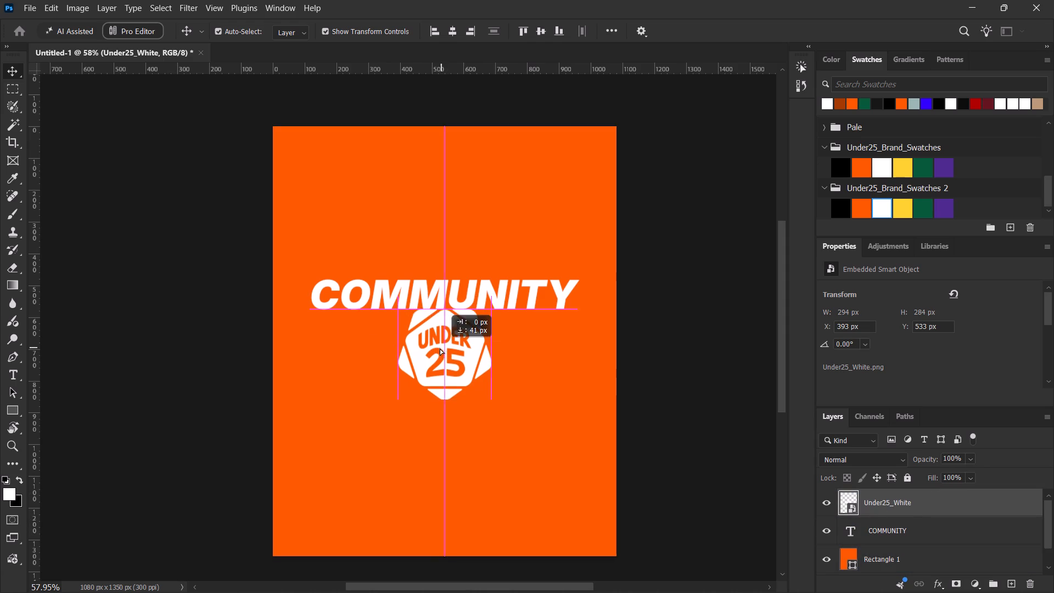
{"action": "left_click_drag", "start_coordinate": [440, 348], "coordinate": [472, 200]}
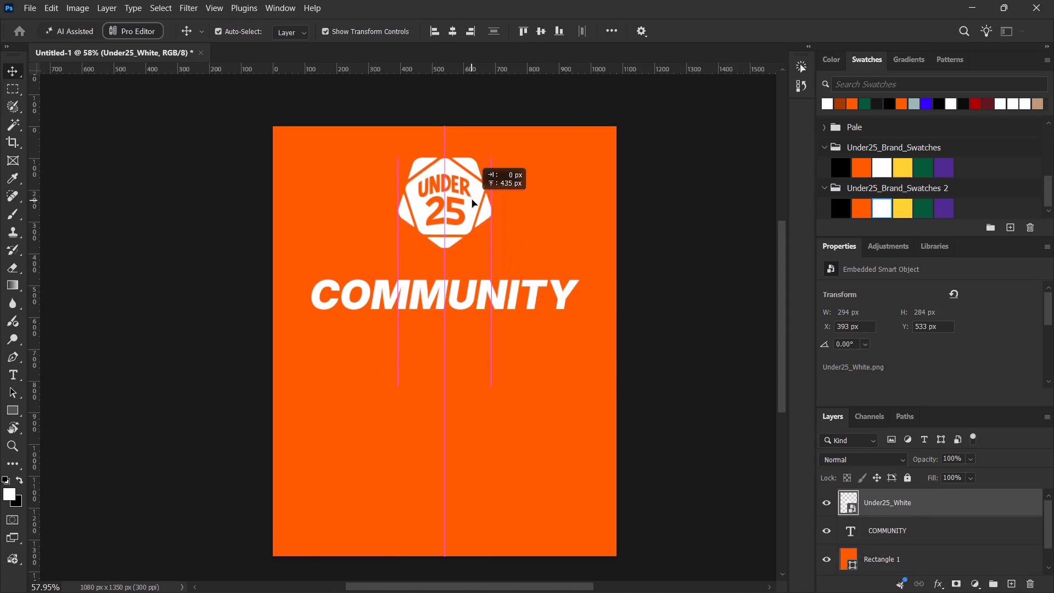
{"action": "left_click_drag", "start_coordinate": [472, 200], "coordinate": [450, 198]}
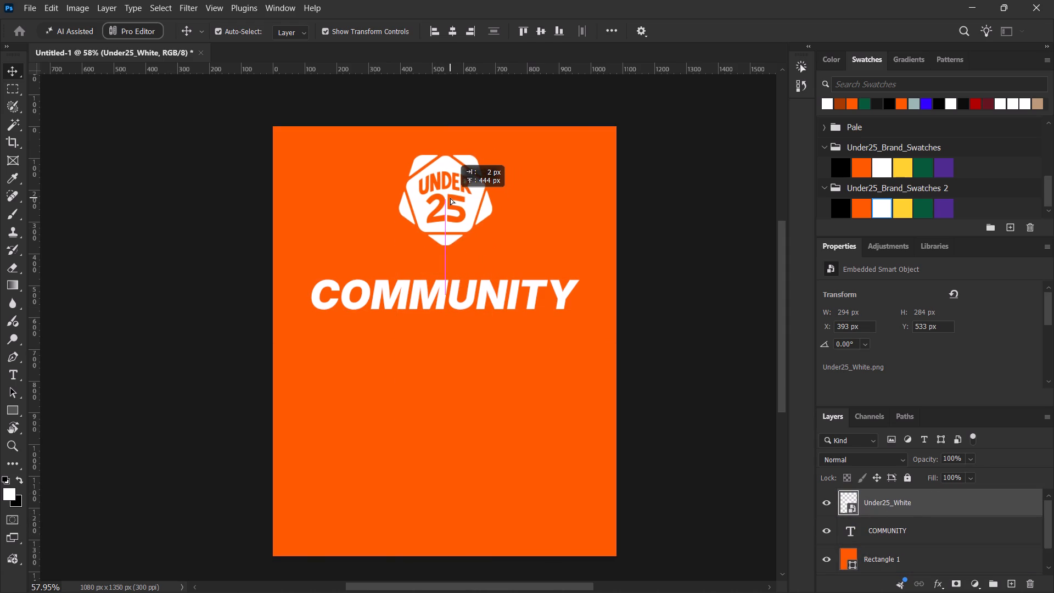
{"action": "left_click_drag", "start_coordinate": [450, 198], "coordinate": [448, 197]}
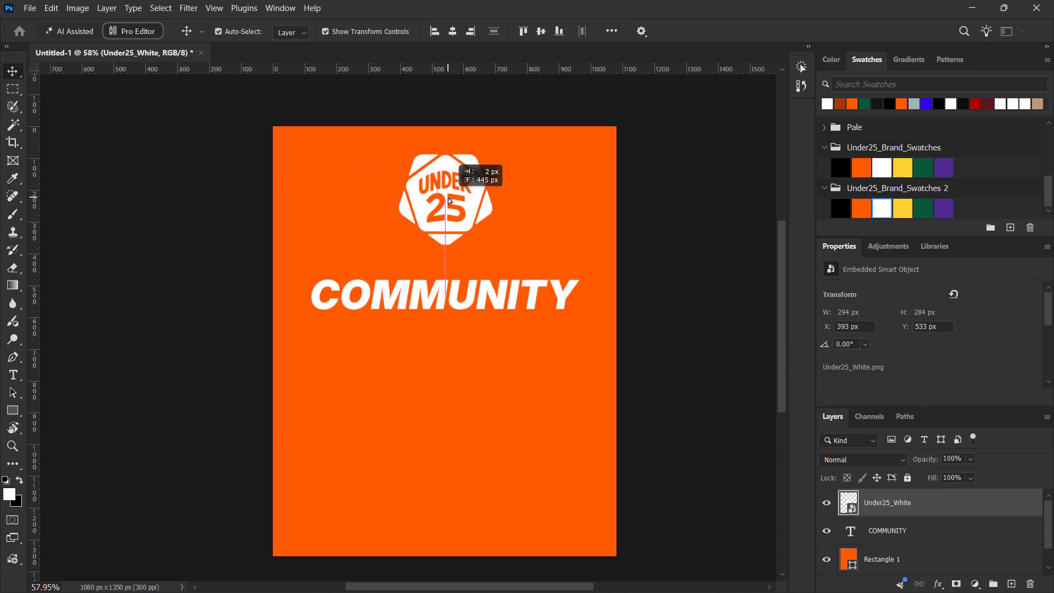
{"action": "left_click_drag", "start_coordinate": [448, 197], "coordinate": [448, 224]}
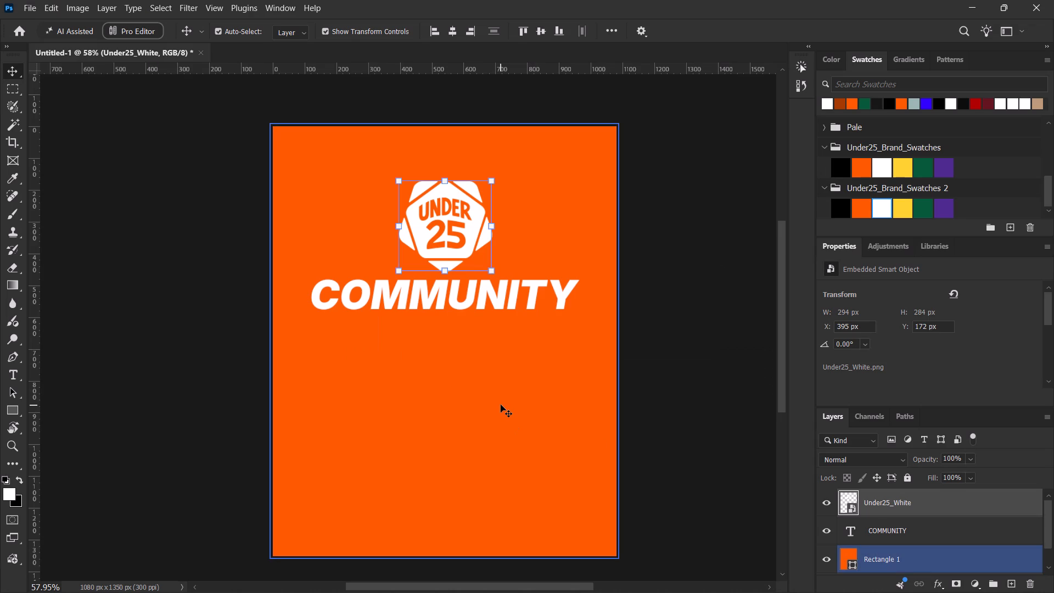
Place the Copy of Beige and Red Retro Bold Running Event Instagram Post.png image from the Downloads folder into the poster.
{"action": "key", "text": "super+4"}
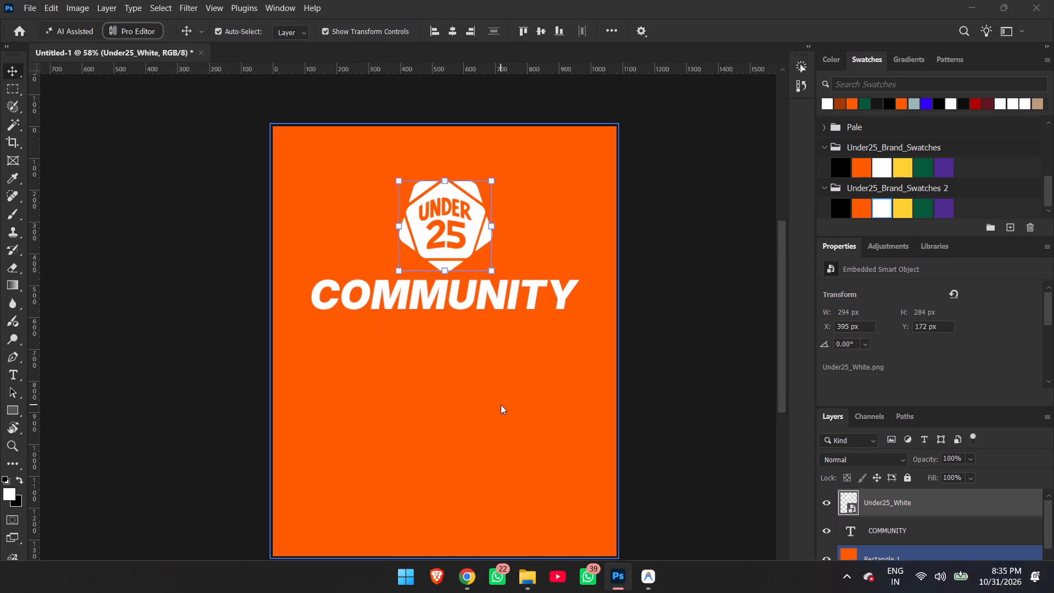
{"action": "left_click", "coordinate": [278, 21]}
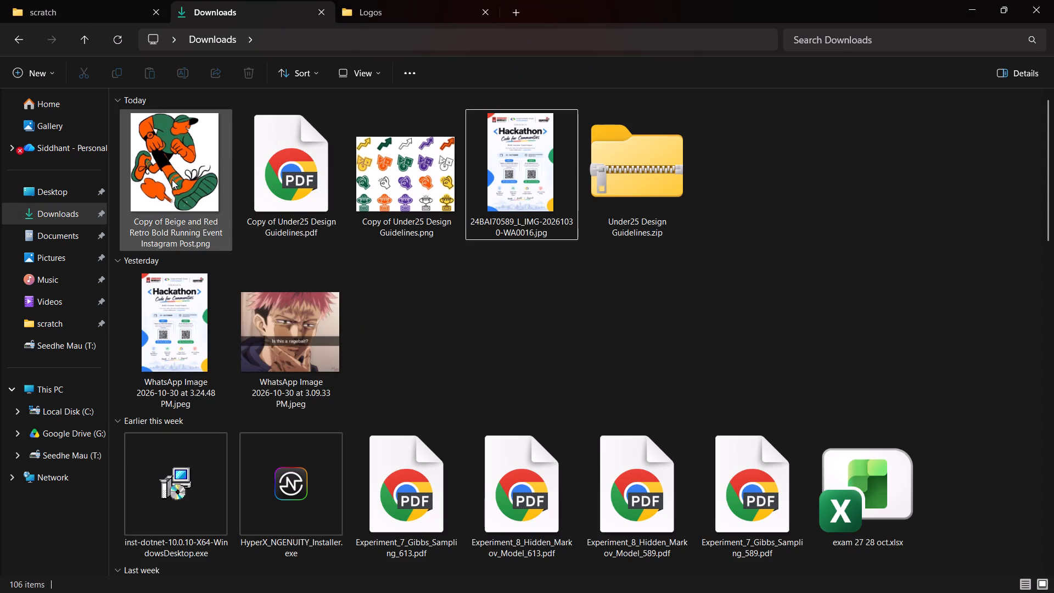
{"action": "left_click_drag", "start_coordinate": [175, 176], "coordinate": [416, 421]}
{"action": "key", "text": "alt+Tab"}
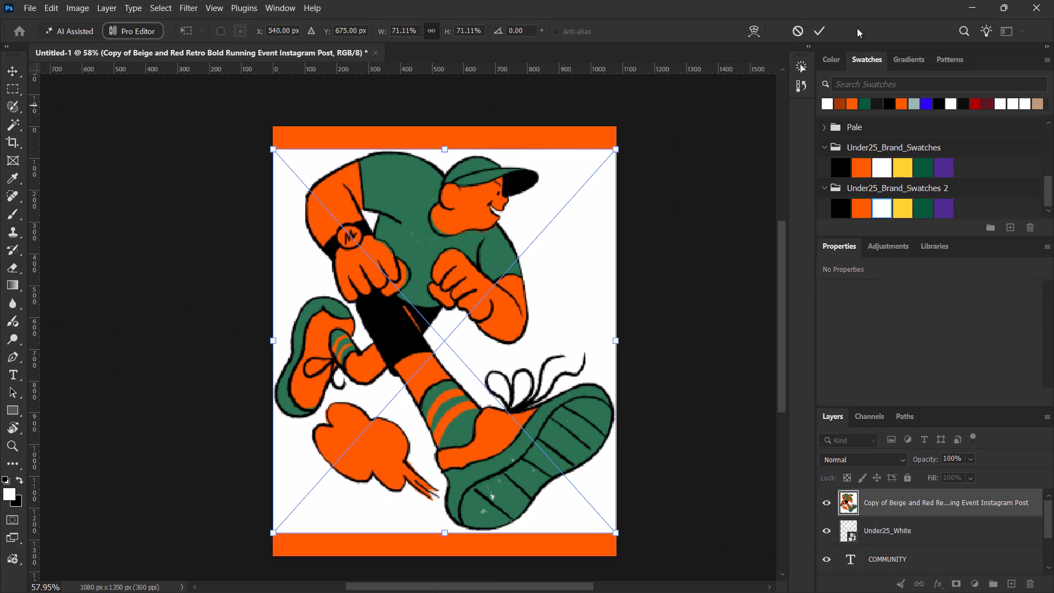
{"action": "left_click", "coordinate": [826, 30]}
Scale the runner image down to about 534 by 598 px and move it below COMMUNITY, at about X 155 px, Y 574 px.
{"action": "left_click_drag", "start_coordinate": [612, 339], "coordinate": [571, 342], "text": "alt"}
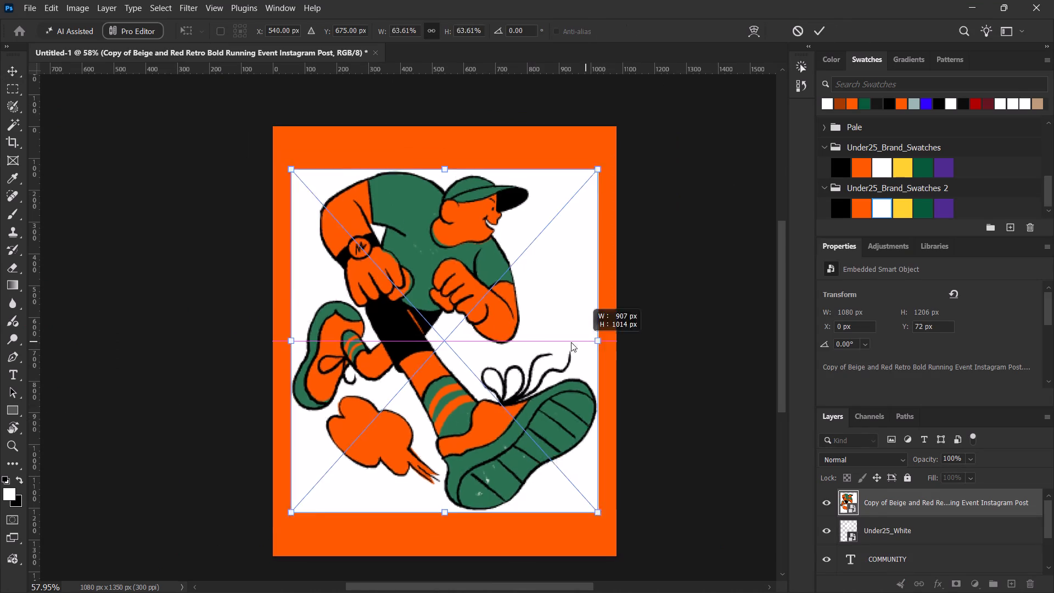
{"action": "left_click_drag", "start_coordinate": [571, 342], "coordinate": [525, 346], "text": "alt"}
{"action": "left_click", "coordinate": [825, 32]}
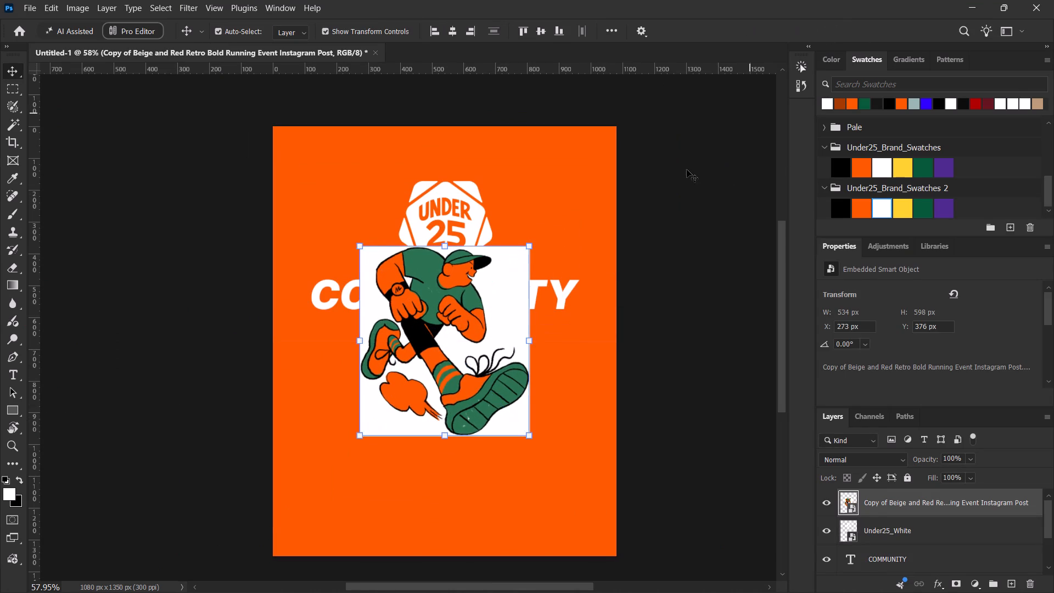
{"action": "left_click_drag", "start_coordinate": [441, 359], "coordinate": [401, 418]}
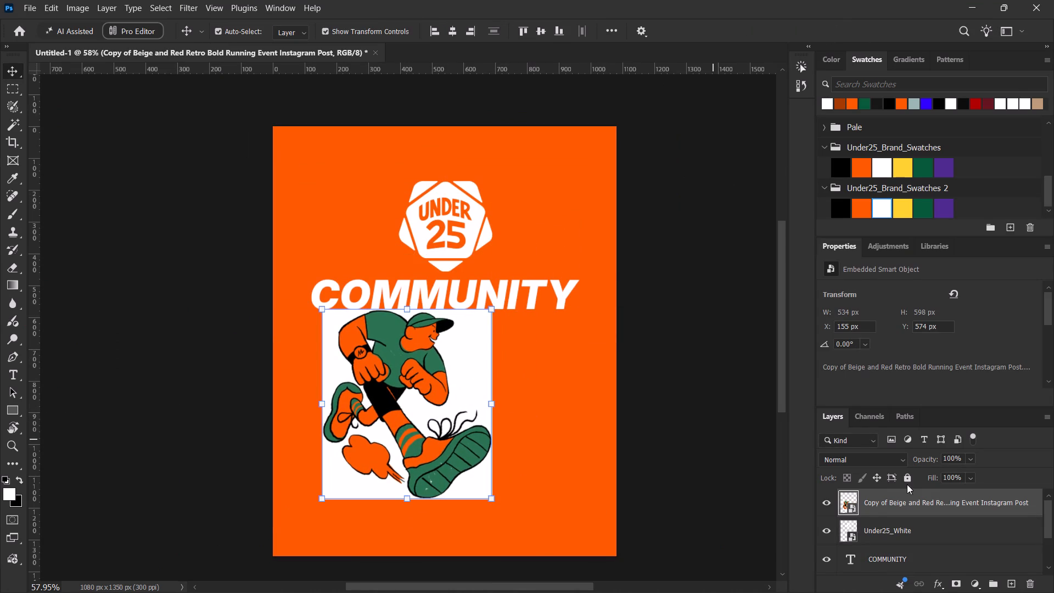
Rasterize the runner image layer.
{"action": "right_click", "coordinate": [1030, 507]}
{"action": "double_click", "coordinate": [1007, 468]}
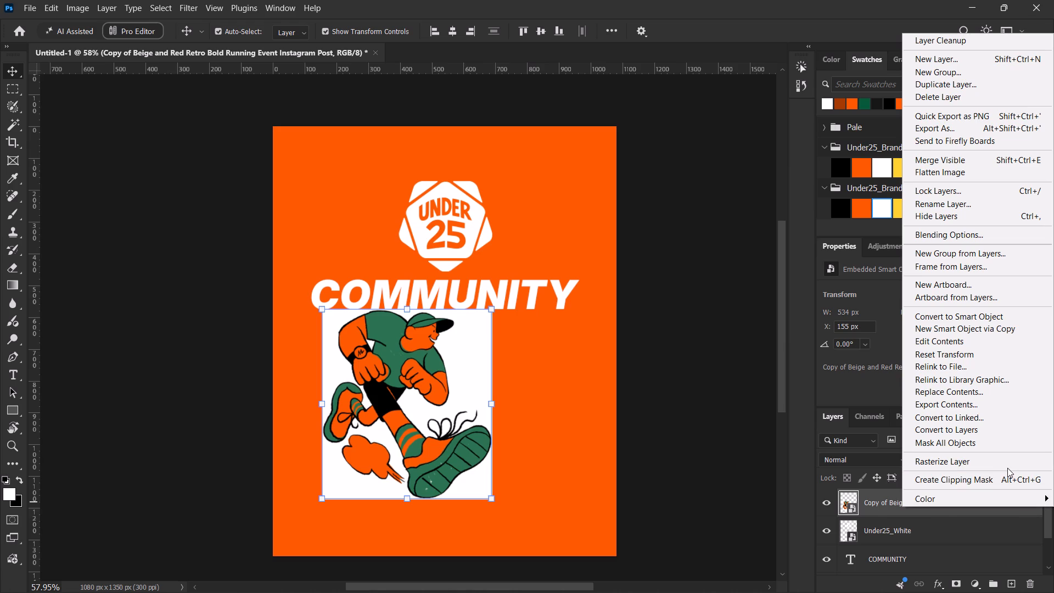
{"action": "left_click", "coordinate": [1008, 465]}
Delete the white background from the runner layer with the Magic Wand, reset the default colours and clear the selection.
{"action": "key", "text": "w"}
{"action": "left_click", "coordinate": [466, 352]}
{"action": "key", "text": "Delete"}
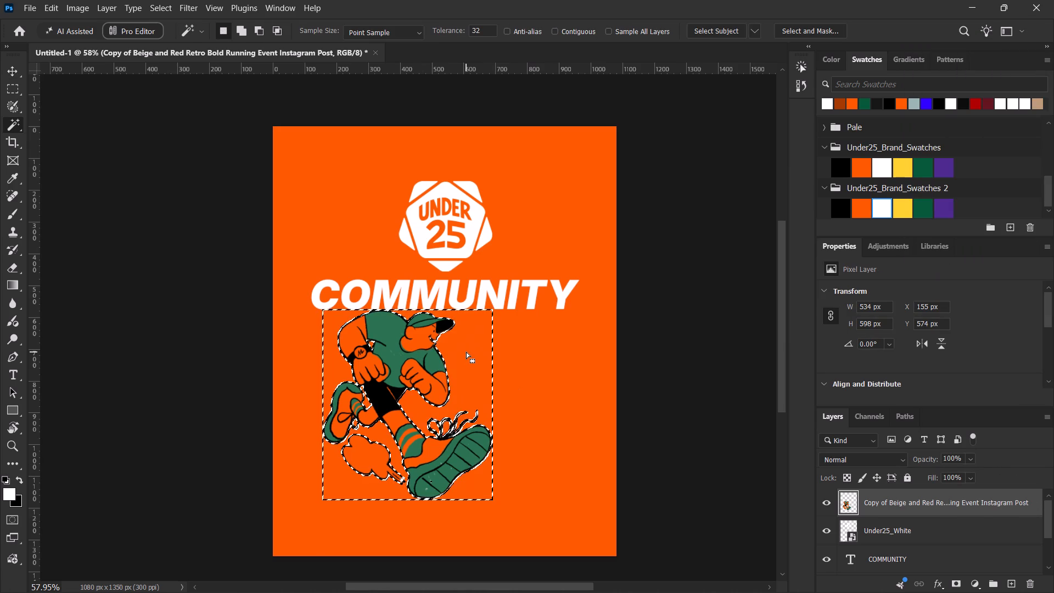
{"action": "key", "text": "d"}
{"action": "key", "text": "ctrl+d"}
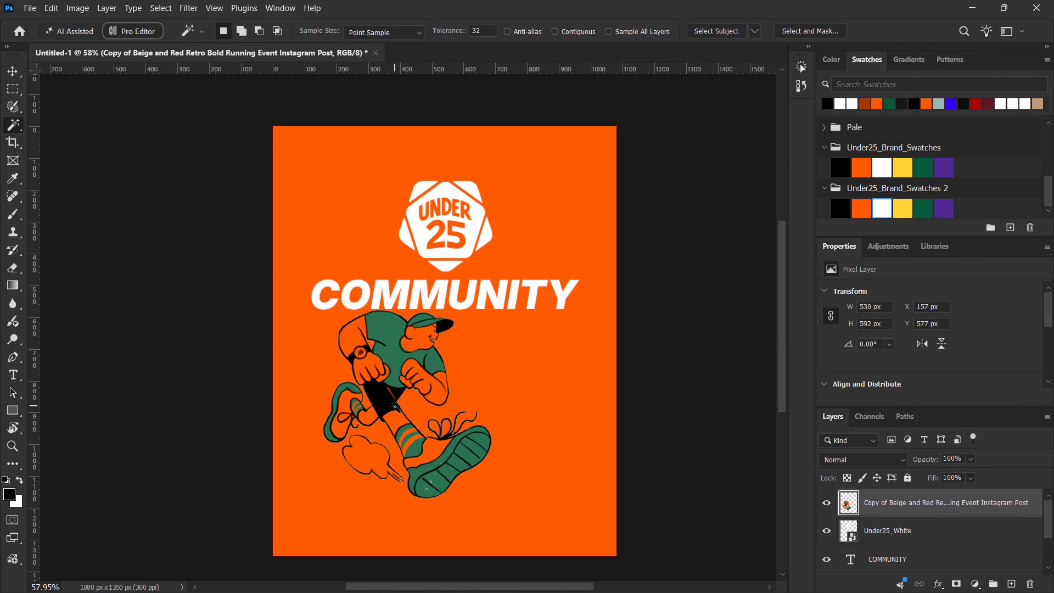
Move the runner illustration to the poster's lower-left corner, at about X 12 px, Y 709 px.
{"action": "key", "text": "v"}
{"action": "left_click_drag", "start_coordinate": [404, 374], "coordinate": [379, 407]}
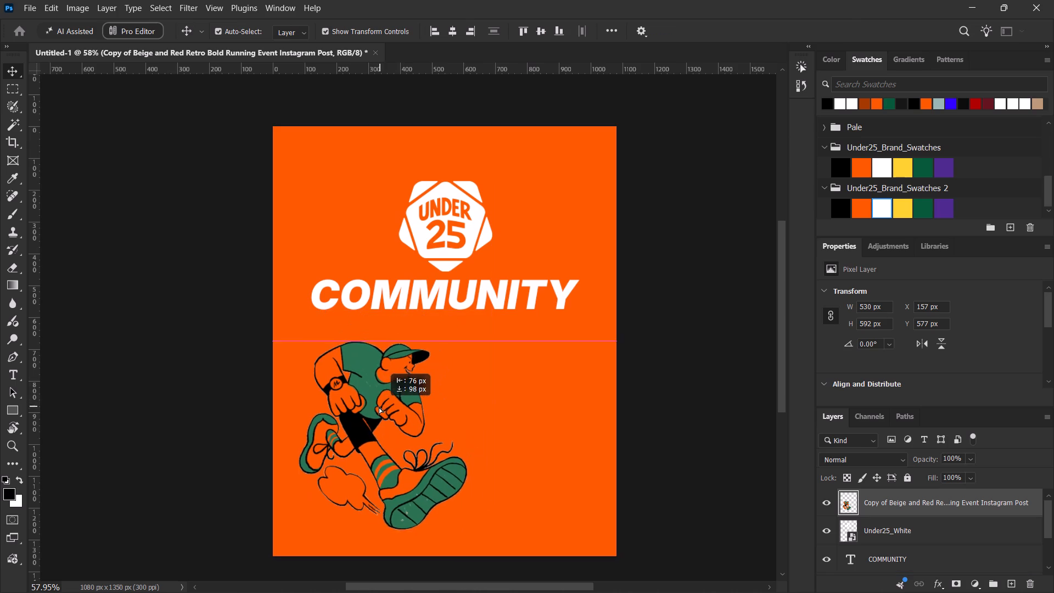
{"action": "left_click_drag", "start_coordinate": [379, 407], "coordinate": [362, 417]}
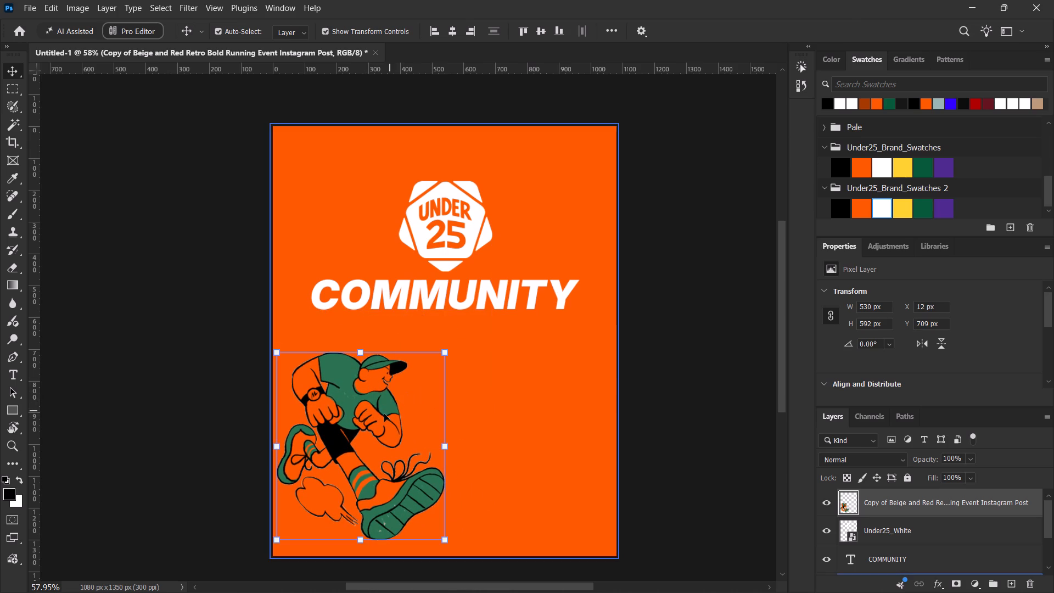
{"action": "left_click", "coordinate": [384, 414]}
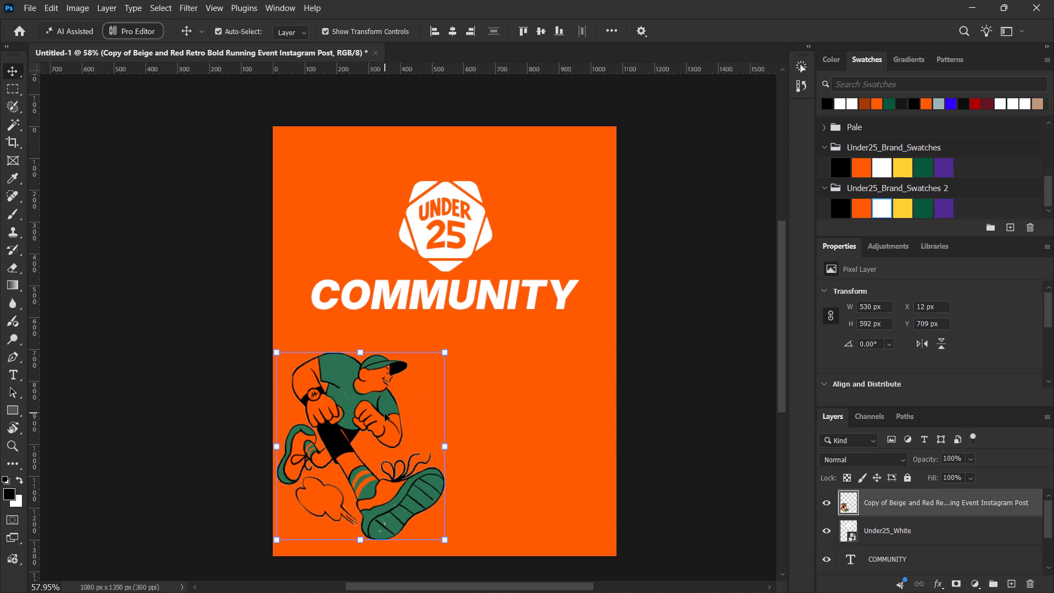
Duplicate the COMMUNITY text just below the original and change the copy's wording to 5K.
{"action": "left_click", "coordinate": [918, 554]}
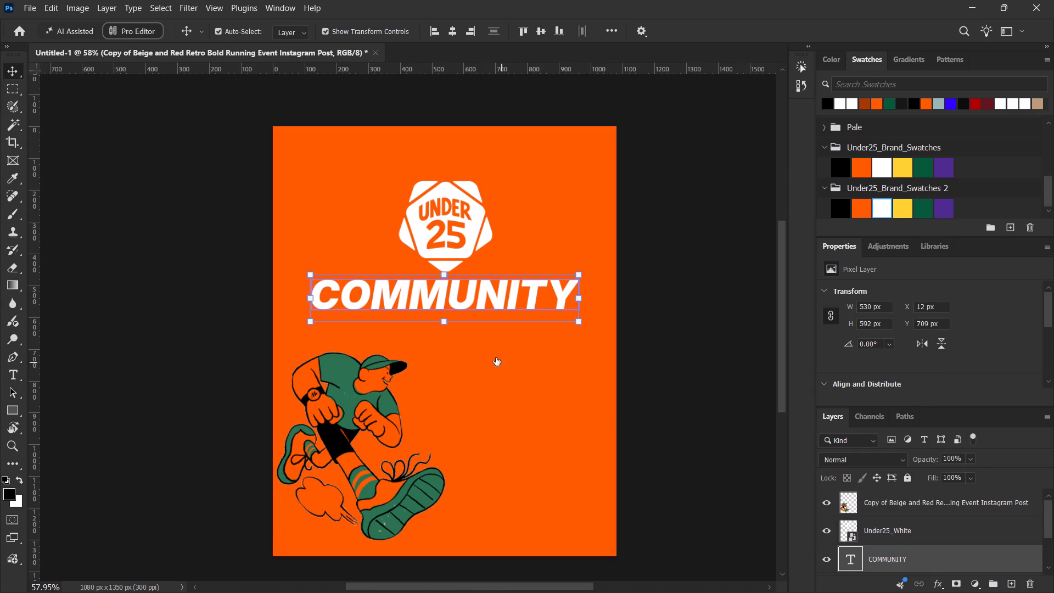
{"action": "left_click_drag", "start_coordinate": [467, 296], "coordinate": [468, 329], "text": "alt+shift"}
{"action": "double_click", "coordinate": [468, 329]}
{"action": "type", "text": "5K"}
{"action": "left_click", "coordinate": [736, 35]}
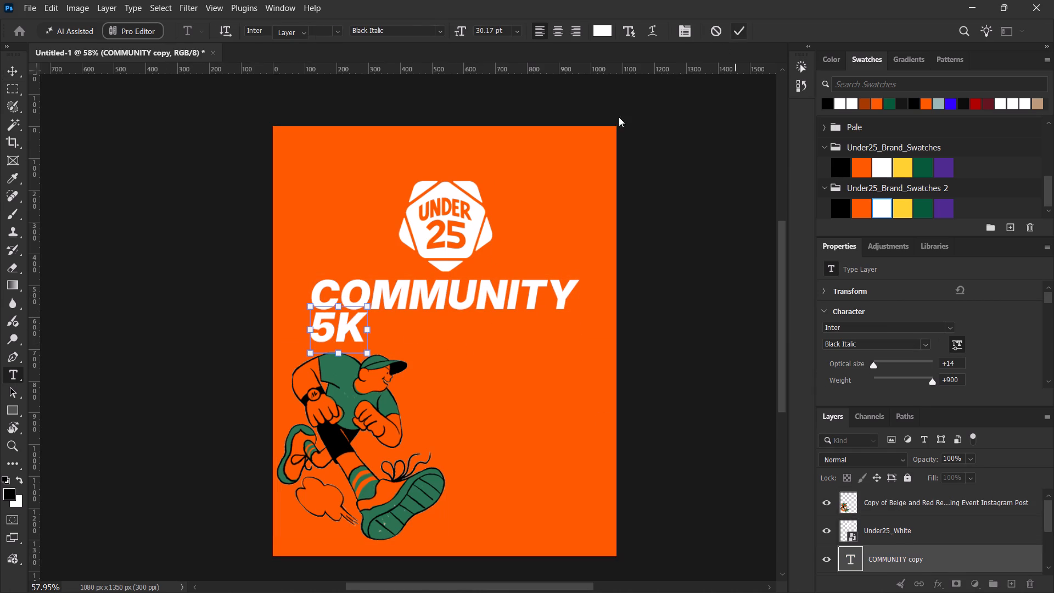
Position the 5K text closely beneath the right-hand end of the COMMUNITY text.
{"action": "left_click_drag", "start_coordinate": [341, 321], "coordinate": [542, 329], "text": "shift"}
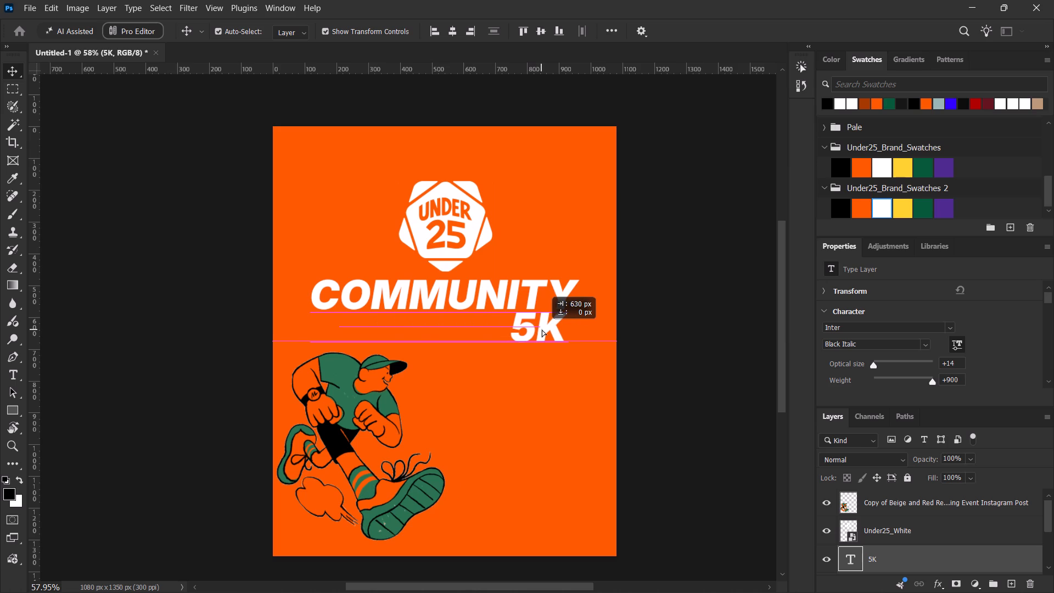
{"action": "left_click_drag", "start_coordinate": [542, 329], "coordinate": [547, 334], "text": "shift"}
{"action": "left_click_drag", "start_coordinate": [547, 333], "coordinate": [539, 332], "text": "shift"}
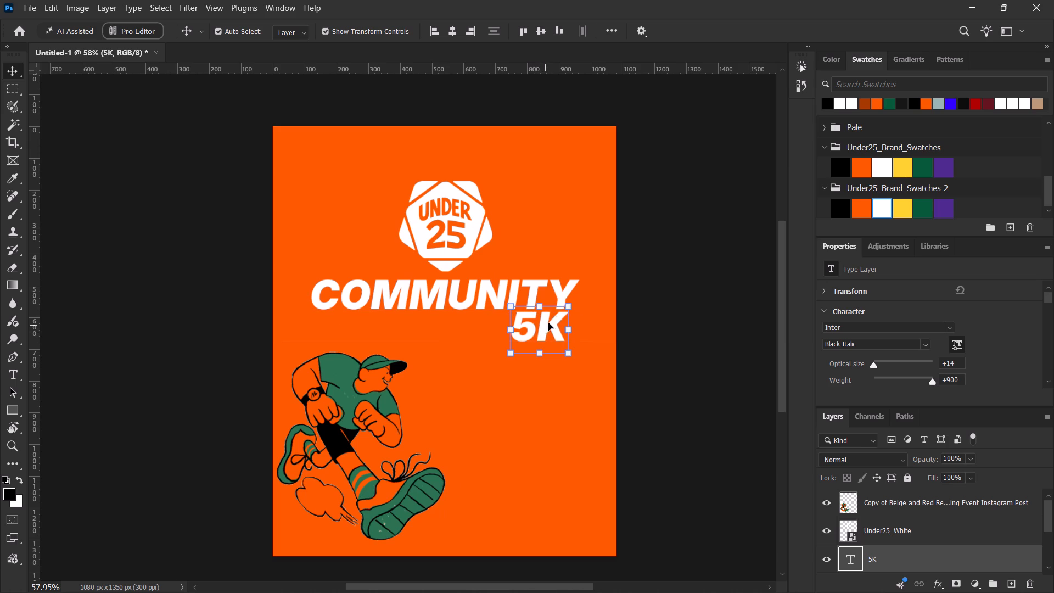
{"action": "scroll", "coordinate": [542, 310], "scroll_direction": "up", "scroll_amount": 5, "text": "alt"}
{"action": "scroll", "coordinate": [547, 315], "scroll_direction": "down", "scroll_amount": 1, "text": "alt"}
{"action": "scroll", "coordinate": [547, 315], "scroll_direction": "up", "scroll_amount": 16, "text": "alt"}
{"action": "left_click_drag", "start_coordinate": [523, 347], "coordinate": [520, 351]}
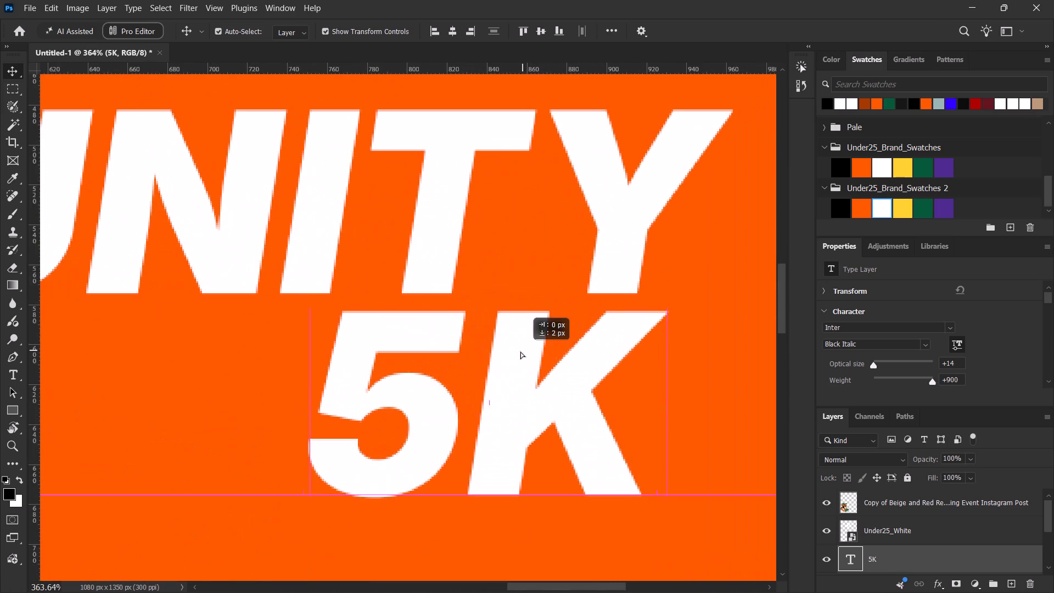
{"action": "left_click_drag", "start_coordinate": [520, 351], "coordinate": [495, 342]}
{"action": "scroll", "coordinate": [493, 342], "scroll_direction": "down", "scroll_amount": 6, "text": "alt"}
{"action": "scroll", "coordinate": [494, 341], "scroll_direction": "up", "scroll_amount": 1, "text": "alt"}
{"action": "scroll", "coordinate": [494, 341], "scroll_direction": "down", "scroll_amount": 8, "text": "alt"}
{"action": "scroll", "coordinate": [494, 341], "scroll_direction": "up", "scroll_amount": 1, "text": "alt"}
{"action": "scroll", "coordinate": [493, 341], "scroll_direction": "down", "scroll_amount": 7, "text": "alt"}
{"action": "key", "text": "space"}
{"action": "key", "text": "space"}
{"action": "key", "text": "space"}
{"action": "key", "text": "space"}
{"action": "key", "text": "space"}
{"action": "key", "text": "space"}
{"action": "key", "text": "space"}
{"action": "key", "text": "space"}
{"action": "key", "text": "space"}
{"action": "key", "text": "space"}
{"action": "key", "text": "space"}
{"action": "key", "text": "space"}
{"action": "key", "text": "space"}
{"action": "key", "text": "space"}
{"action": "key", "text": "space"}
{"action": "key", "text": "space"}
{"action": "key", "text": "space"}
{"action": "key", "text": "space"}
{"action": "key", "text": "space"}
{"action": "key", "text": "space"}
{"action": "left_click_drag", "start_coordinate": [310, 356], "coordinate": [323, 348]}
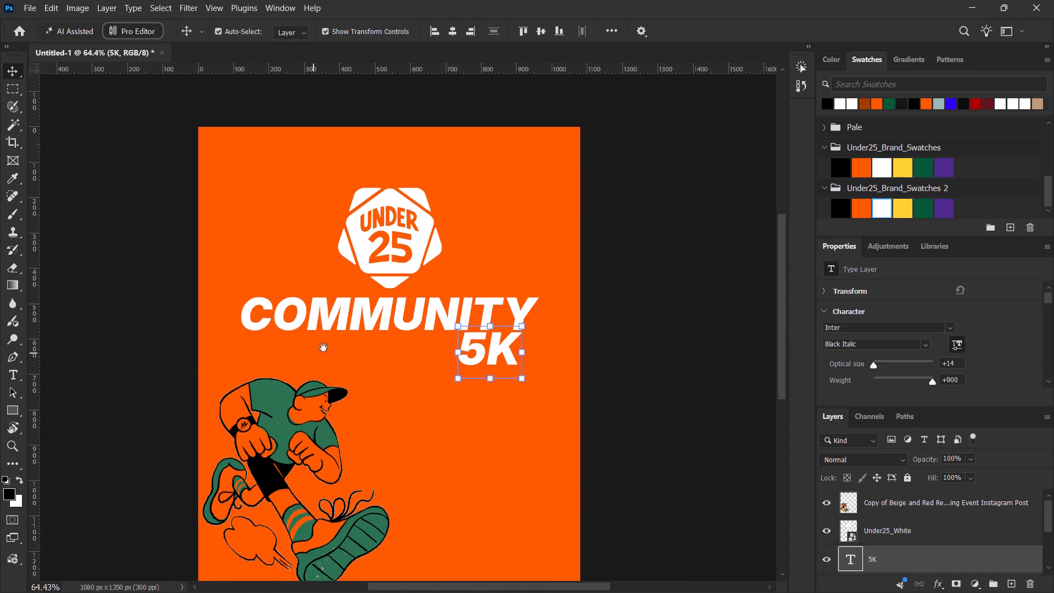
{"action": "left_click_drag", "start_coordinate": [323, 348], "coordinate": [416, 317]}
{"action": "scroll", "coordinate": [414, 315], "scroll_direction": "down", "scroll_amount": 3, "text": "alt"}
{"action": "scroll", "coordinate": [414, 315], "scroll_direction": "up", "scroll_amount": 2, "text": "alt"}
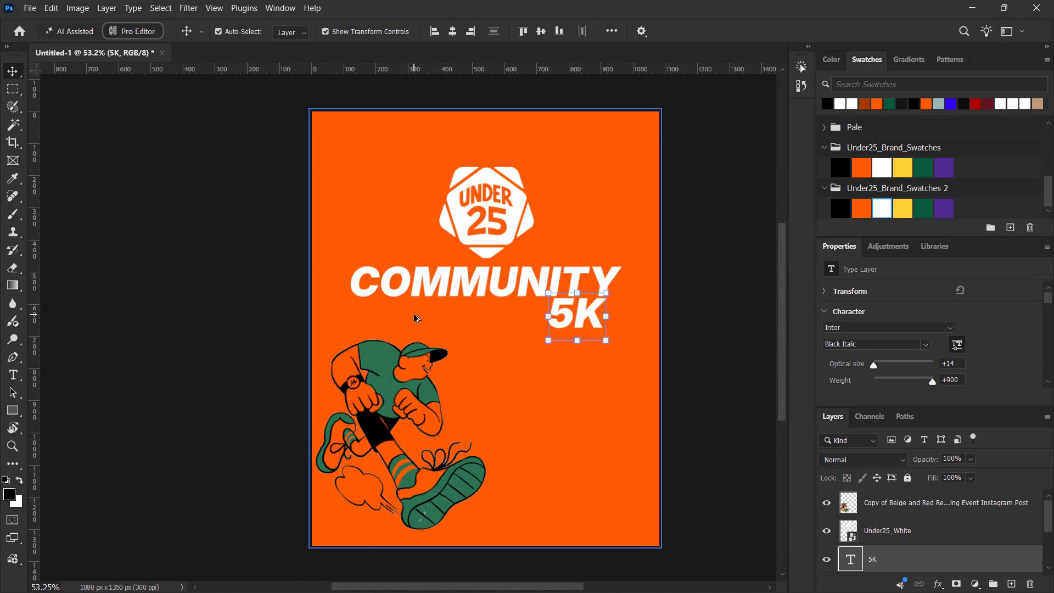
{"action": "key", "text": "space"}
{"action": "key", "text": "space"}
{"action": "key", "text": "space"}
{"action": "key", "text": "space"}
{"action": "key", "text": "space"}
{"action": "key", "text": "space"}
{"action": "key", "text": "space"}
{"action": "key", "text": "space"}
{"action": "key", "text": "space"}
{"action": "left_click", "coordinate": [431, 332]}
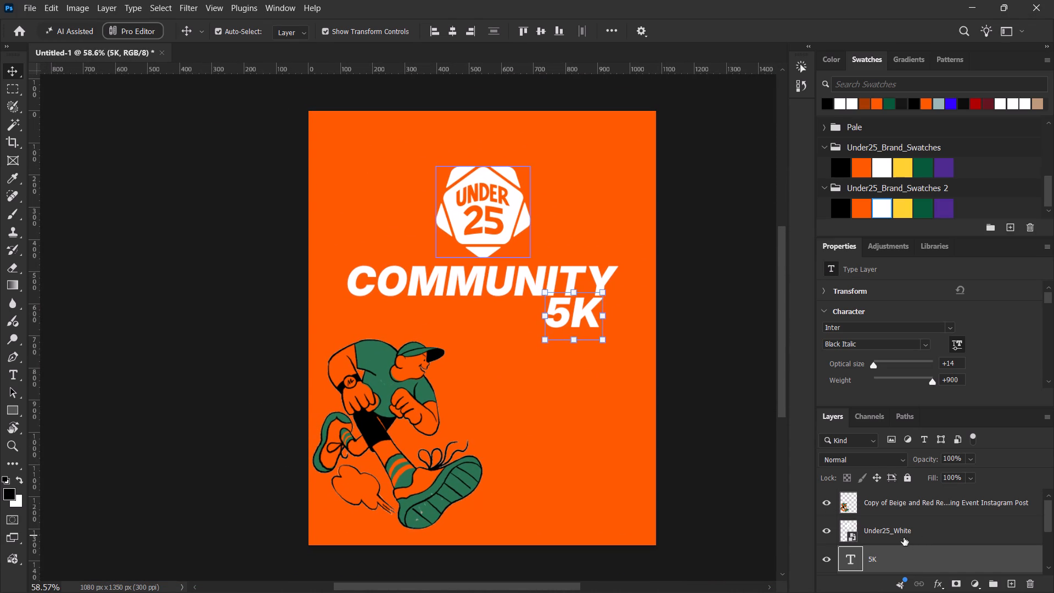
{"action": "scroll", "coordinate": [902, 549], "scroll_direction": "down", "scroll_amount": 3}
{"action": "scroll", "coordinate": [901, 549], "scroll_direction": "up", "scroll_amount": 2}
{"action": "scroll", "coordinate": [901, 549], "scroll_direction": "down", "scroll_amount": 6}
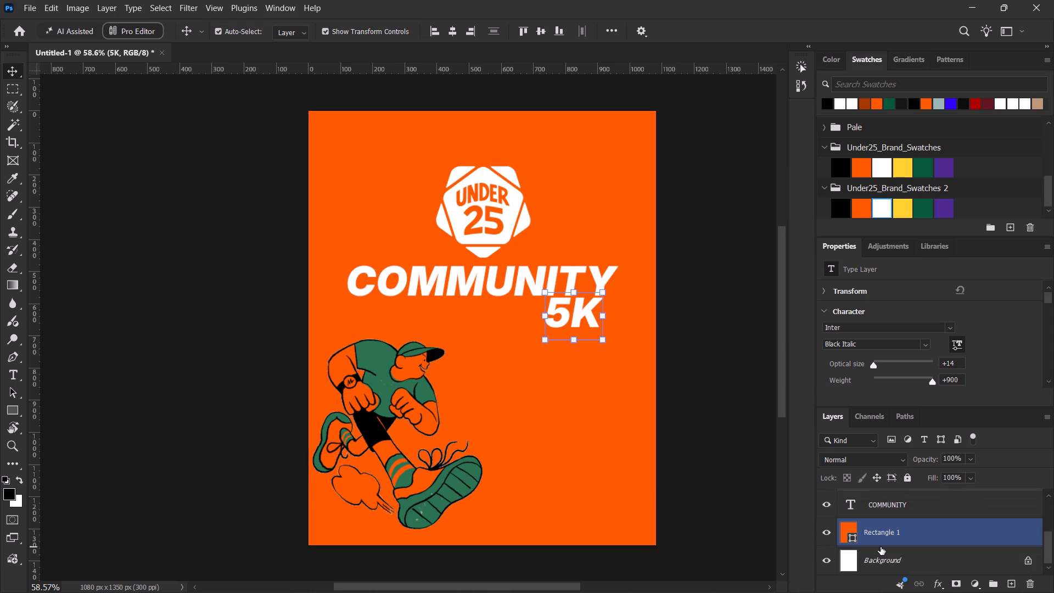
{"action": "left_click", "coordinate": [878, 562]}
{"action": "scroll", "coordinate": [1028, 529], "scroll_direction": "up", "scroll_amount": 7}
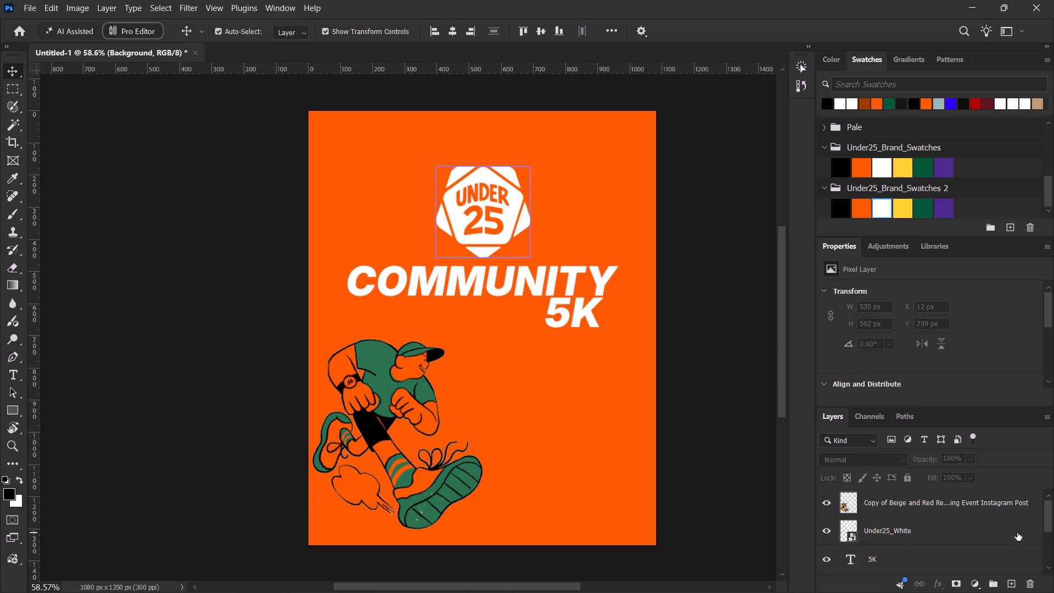
Select all the orange areas of the runner layer with the Magic Wand.
{"action": "left_click", "coordinate": [949, 506]}
{"action": "scroll", "coordinate": [366, 379], "scroll_direction": "up", "scroll_amount": 1, "text": "alt"}
{"action": "scroll", "coordinate": [366, 379], "scroll_direction": "down", "scroll_amount": 1, "text": "alt"}
{"action": "scroll", "coordinate": [367, 379], "scroll_direction": "up", "scroll_amount": 6, "text": "alt"}
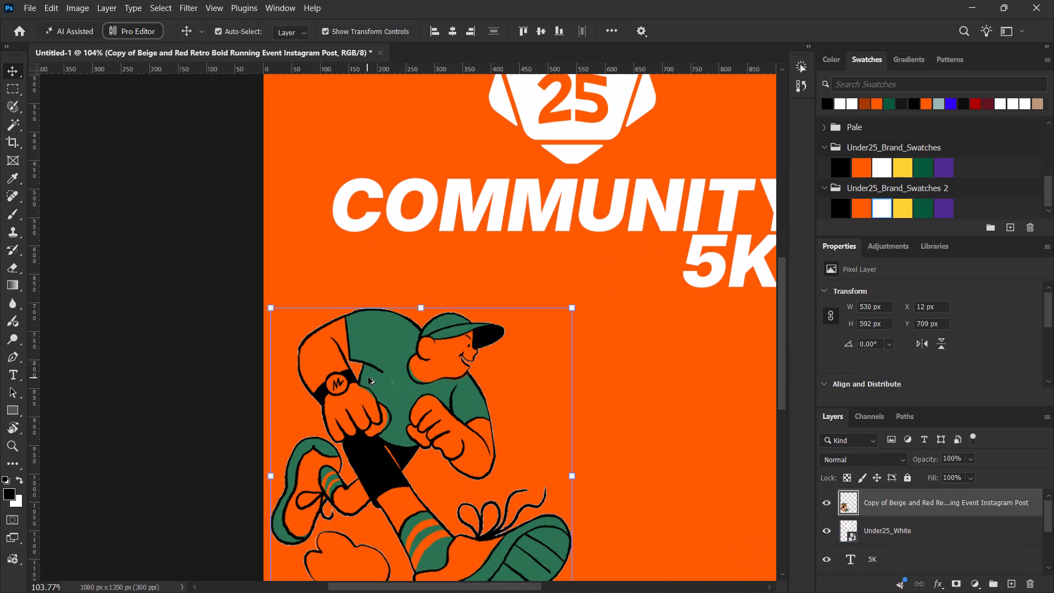
{"action": "key", "text": "space"}
{"action": "key", "text": "space"}
{"action": "key", "text": "space"}
{"action": "key", "text": "space"}
{"action": "key", "text": "space"}
{"action": "key", "text": "space"}
{"action": "key", "text": "space"}
{"action": "key", "text": "space"}
{"action": "key", "text": "space"}
{"action": "key", "text": "space"}
{"action": "key", "text": "space"}
{"action": "key", "text": "space"}
{"action": "key", "text": "space"}
{"action": "key", "text": "space"}
{"action": "key", "text": "space"}
{"action": "key", "text": "space"}
{"action": "key", "text": "space"}
{"action": "key", "text": "space"}
{"action": "key", "text": "space"}
{"action": "key", "text": "space"}
{"action": "left_click_drag", "start_coordinate": [436, 416], "coordinate": [414, 355]}
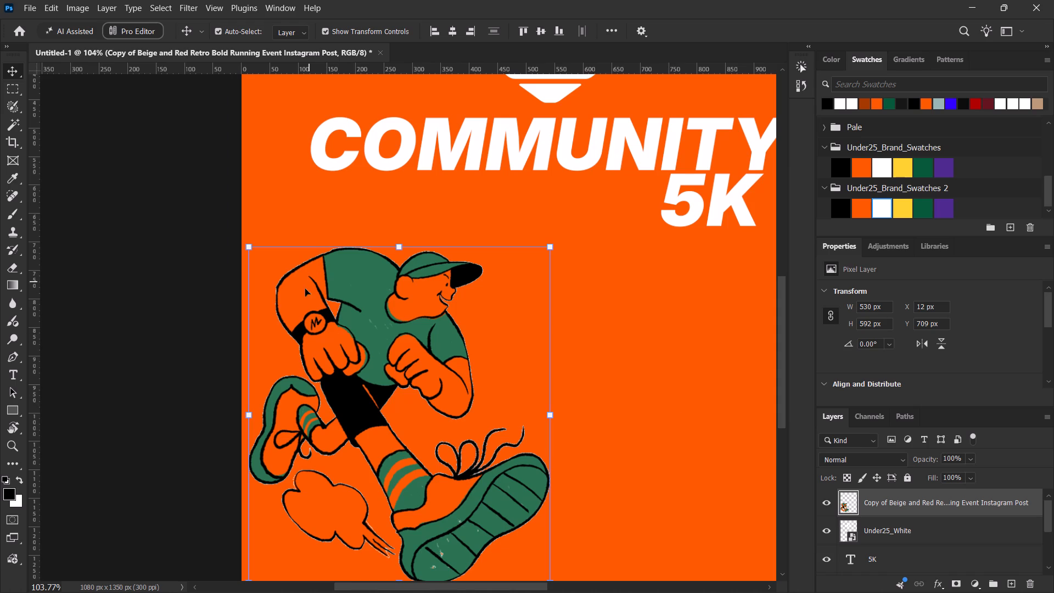
{"action": "key", "text": "w"}
{"action": "left_click", "coordinate": [299, 298]}
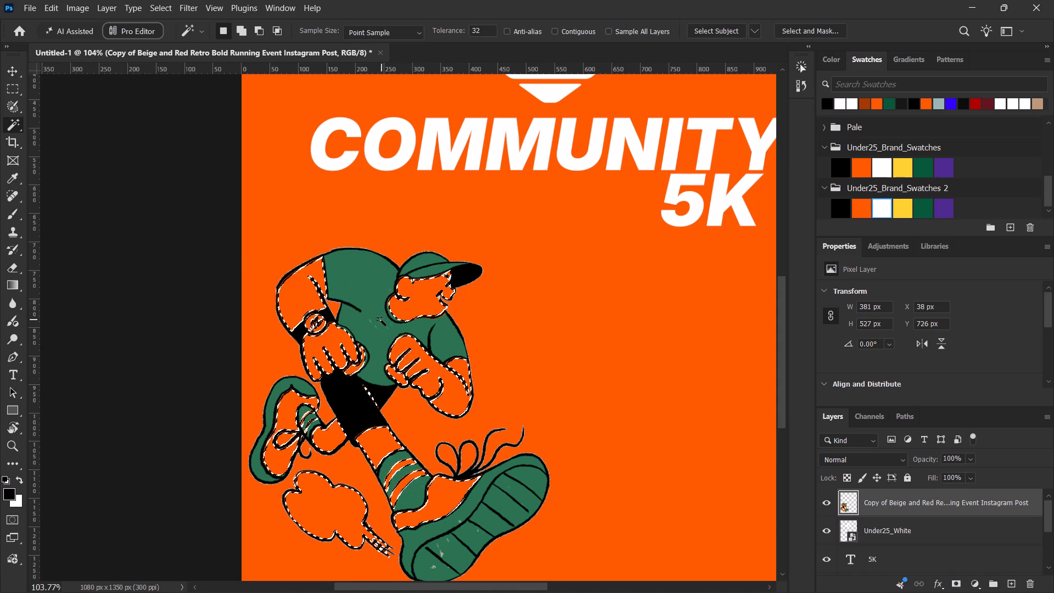
Paint the selected areas brand white on a new layer above the runner using a hard 295 px brush, and deselect.
{"action": "left_click", "coordinate": [874, 163]}
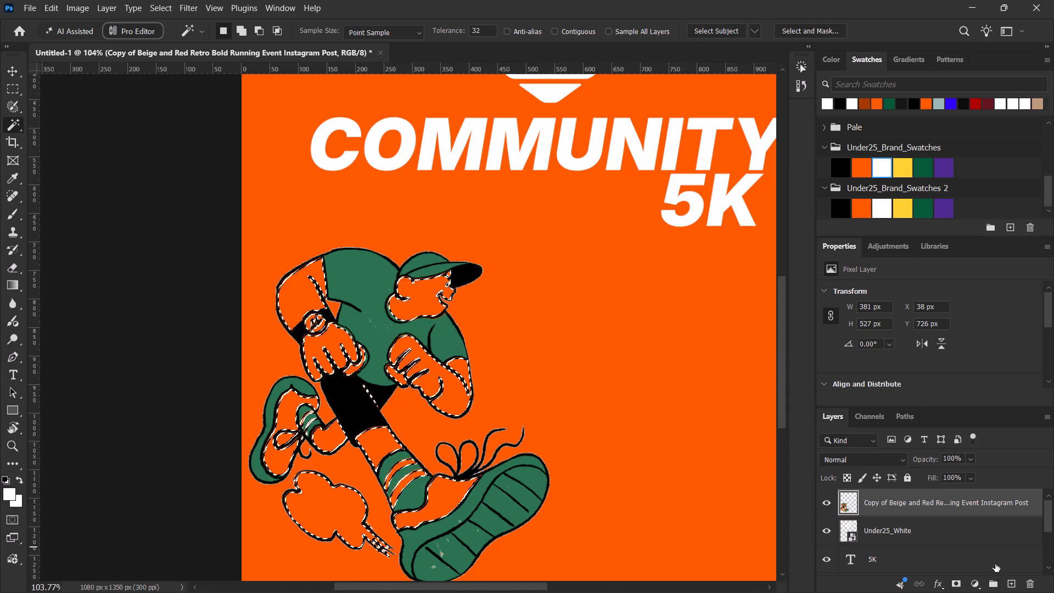
{"action": "left_click", "coordinate": [1008, 586]}
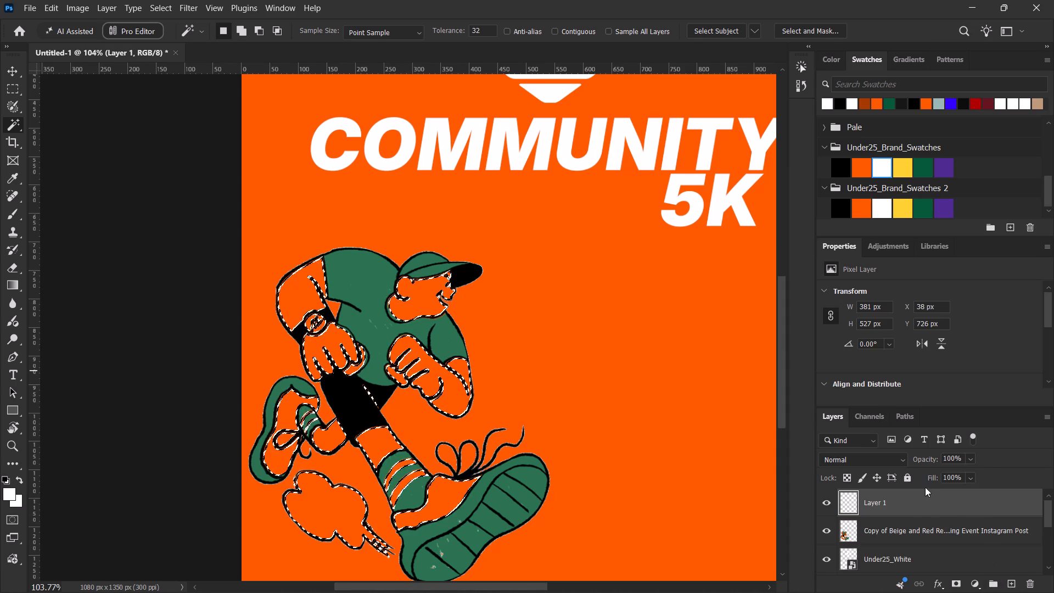
{"action": "key", "text": "b"}
{"action": "left_click", "coordinate": [427, 302]}
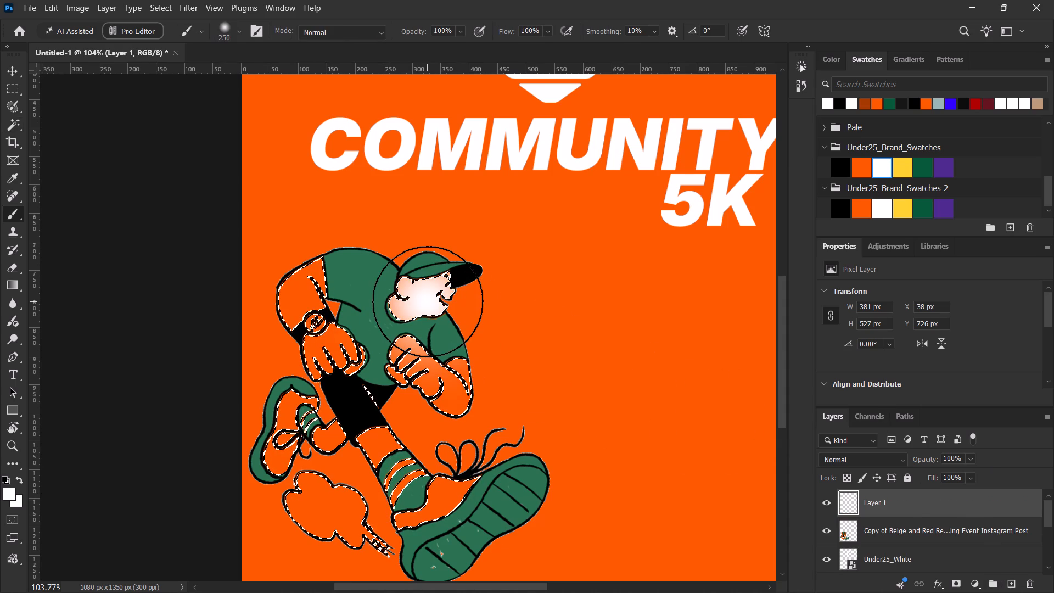
{"action": "key", "text": "ctrl+z"}
{"action": "right_click_drag", "start_coordinate": [427, 296], "coordinate": [487, 592], "text": "alt"}
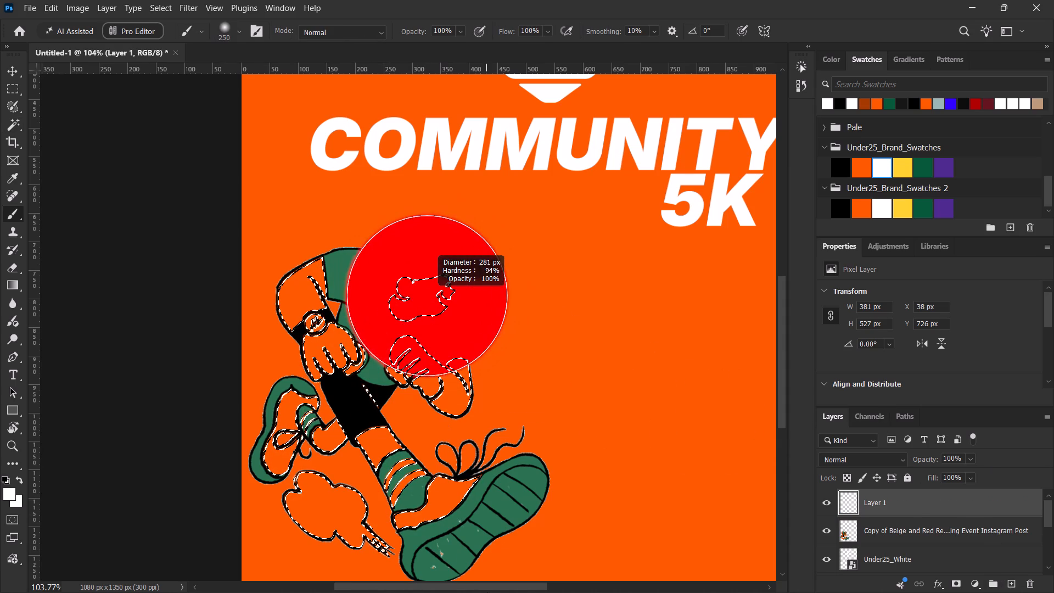
{"action": "right_click_drag", "start_coordinate": [487, 592], "coordinate": [492, 590], "text": "alt"}
{"action": "left_click_drag", "start_coordinate": [287, 178], "coordinate": [445, 449]}
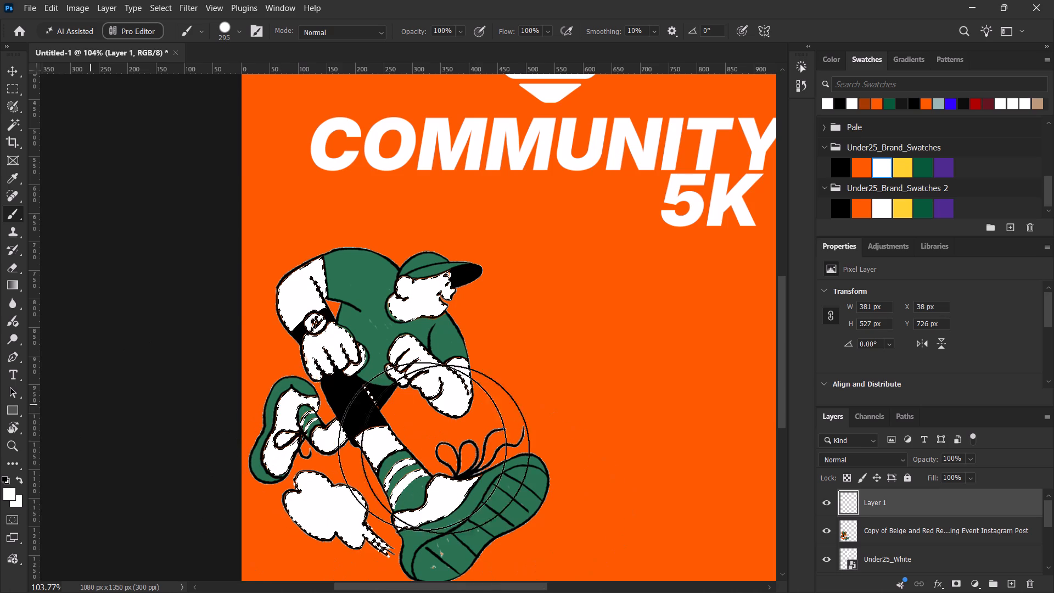
{"action": "left_click_drag", "start_coordinate": [445, 449], "coordinate": [382, 457]}
{"action": "key", "text": "ctrl+d"}
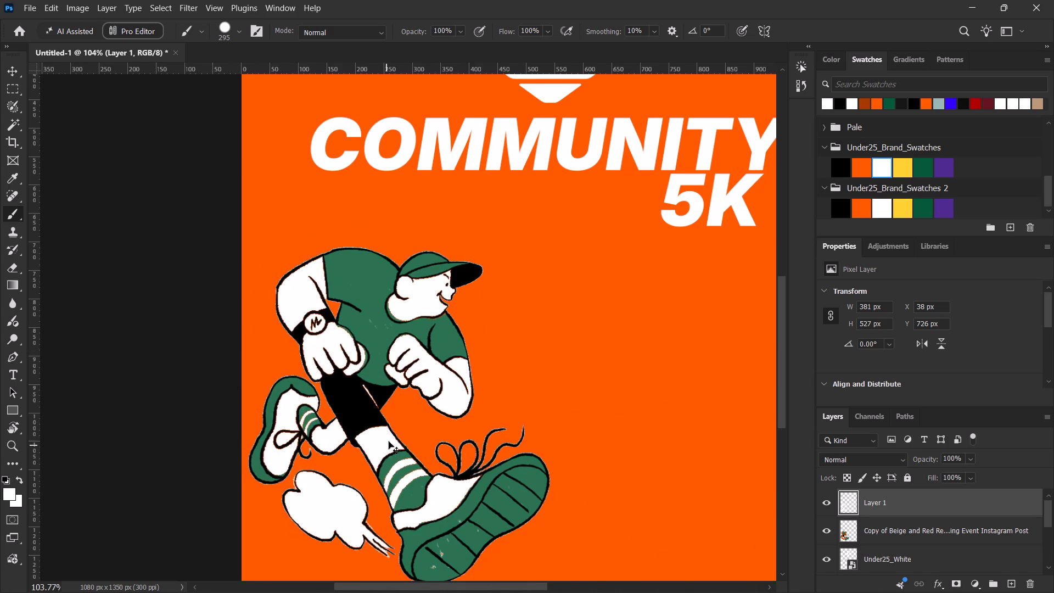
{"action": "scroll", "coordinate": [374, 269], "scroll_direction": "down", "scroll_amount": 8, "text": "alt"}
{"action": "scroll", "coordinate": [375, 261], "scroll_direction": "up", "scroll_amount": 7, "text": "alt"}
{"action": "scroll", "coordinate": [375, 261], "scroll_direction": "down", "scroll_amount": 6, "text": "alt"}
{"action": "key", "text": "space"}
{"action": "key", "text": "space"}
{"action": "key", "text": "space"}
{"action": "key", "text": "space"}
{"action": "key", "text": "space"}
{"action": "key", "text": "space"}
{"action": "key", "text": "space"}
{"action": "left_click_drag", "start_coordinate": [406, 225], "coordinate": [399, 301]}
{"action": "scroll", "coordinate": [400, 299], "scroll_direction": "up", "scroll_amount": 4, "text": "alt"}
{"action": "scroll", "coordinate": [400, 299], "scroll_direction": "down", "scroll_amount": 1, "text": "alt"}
{"action": "key", "text": "alt+Tab"}
{"action": "key", "text": "alt+Tab"}
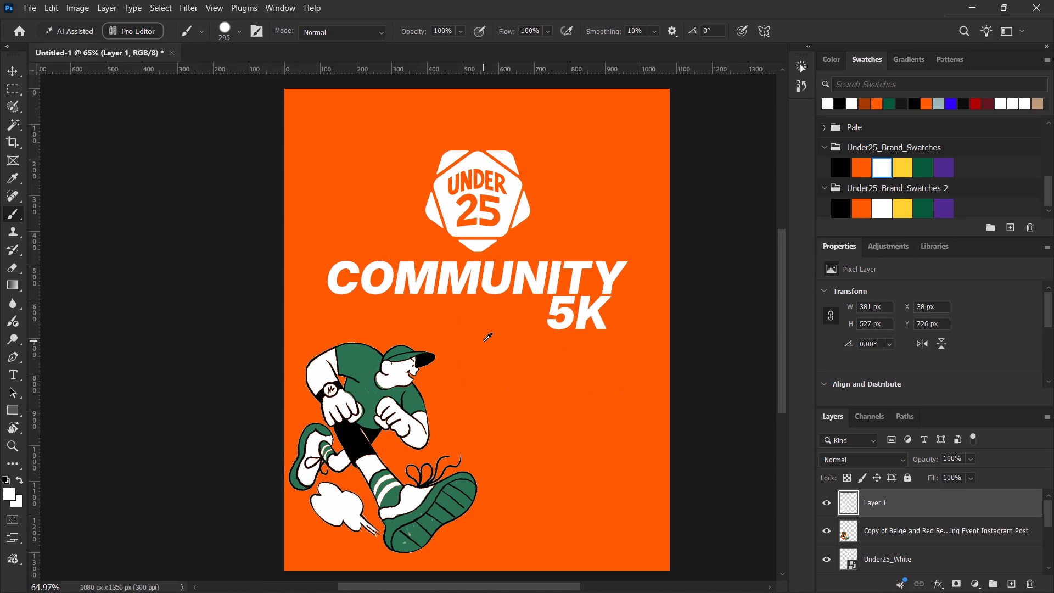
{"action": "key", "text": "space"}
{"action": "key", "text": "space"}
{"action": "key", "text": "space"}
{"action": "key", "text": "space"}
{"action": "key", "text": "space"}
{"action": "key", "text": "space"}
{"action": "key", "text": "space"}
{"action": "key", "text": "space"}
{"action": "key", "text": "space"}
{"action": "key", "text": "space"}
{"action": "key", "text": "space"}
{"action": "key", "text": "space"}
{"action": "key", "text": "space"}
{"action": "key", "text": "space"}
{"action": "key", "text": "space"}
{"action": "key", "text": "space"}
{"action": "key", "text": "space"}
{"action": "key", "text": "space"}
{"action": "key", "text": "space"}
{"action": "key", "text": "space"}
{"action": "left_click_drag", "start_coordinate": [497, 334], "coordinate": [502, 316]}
Switch to the Canva design in Chrome and copy the event details text beneath the 5K heading.
{"action": "key", "text": "alt+Tab"}
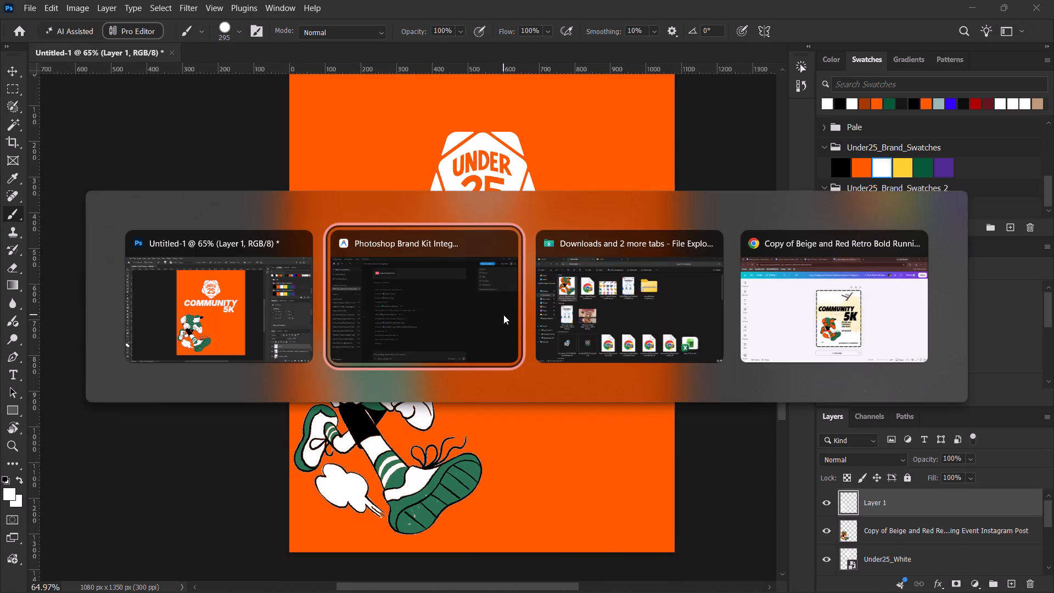
{"action": "key", "text": "alt+Tab"}
{"action": "key", "text": "alt+Tab"}
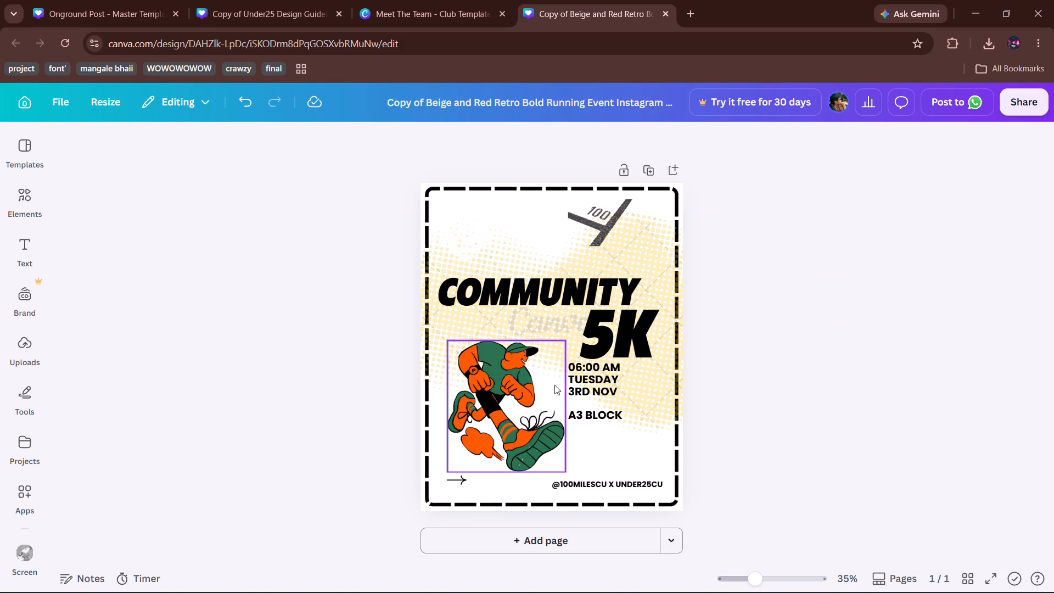
{"action": "double_click", "coordinate": [597, 385]}
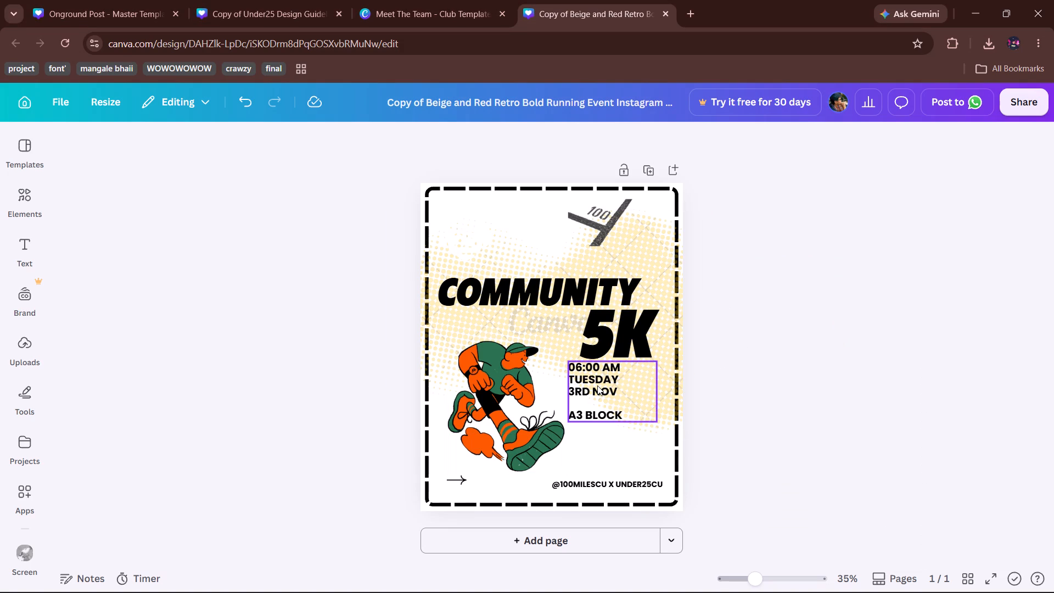
{"action": "key", "text": "ctrl+a"}
{"action": "key", "text": "ctrl+c"}
Back in Photoshop, duplicate the 5K text below itself and replace the copy's content with the copied event details.
{"action": "key", "text": "alt+Tab"}
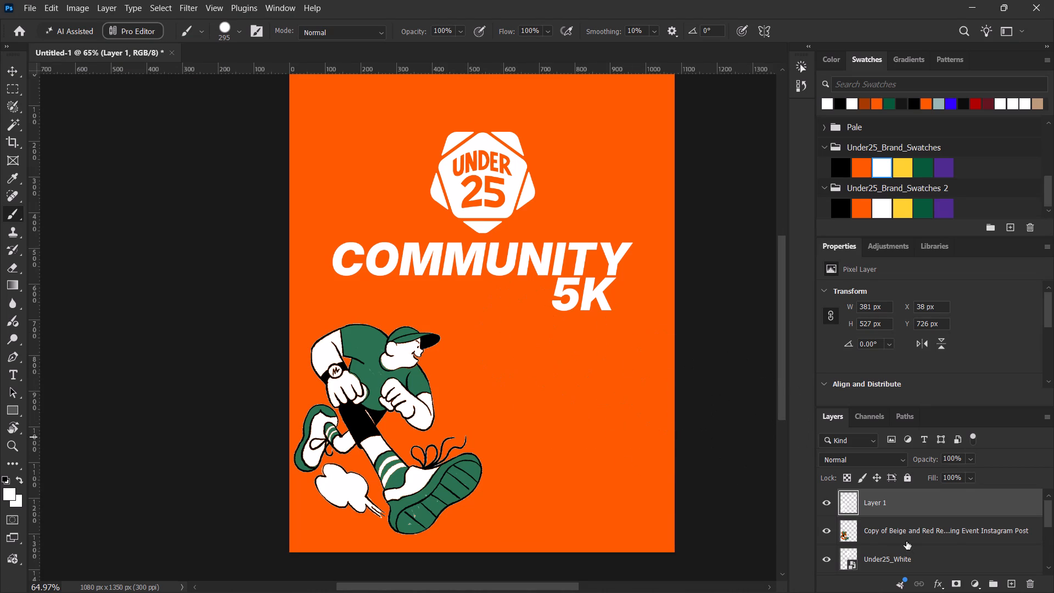
{"action": "scroll", "coordinate": [905, 530], "scroll_direction": "up", "scroll_amount": 2}
{"action": "scroll", "coordinate": [904, 530], "scroll_direction": "down", "scroll_amount": 1}
{"action": "left_click", "coordinate": [902, 557]}
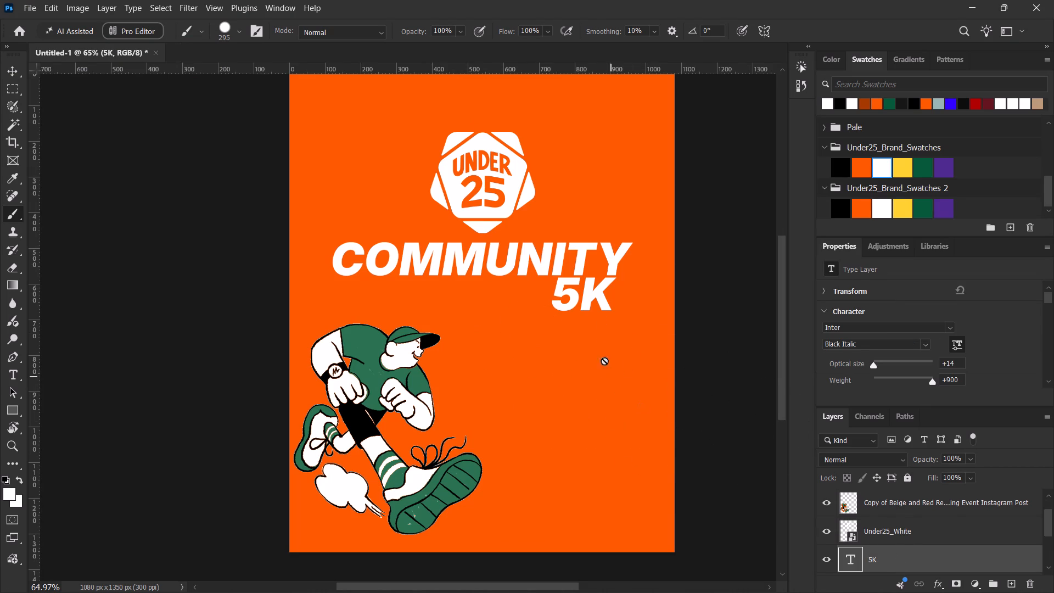
{"action": "key", "text": "v"}
{"action": "left_click_drag", "start_coordinate": [585, 293], "coordinate": [579, 374], "text": "alt"}
{"action": "double_click", "coordinate": [579, 374]}
{"action": "key", "text": "ctrl+v"}
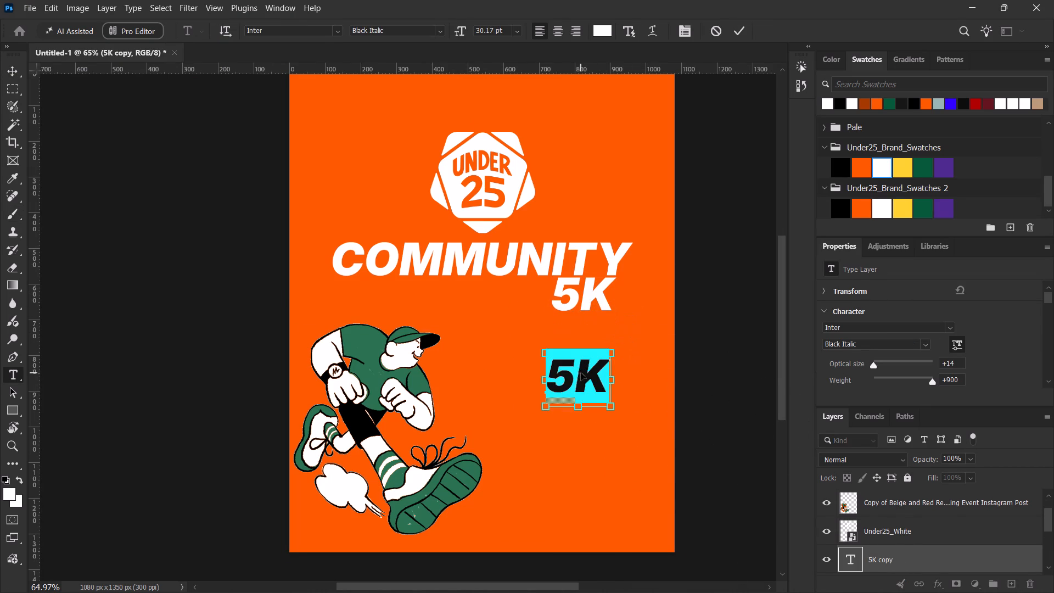
{"action": "left_click", "coordinate": [739, 27]}
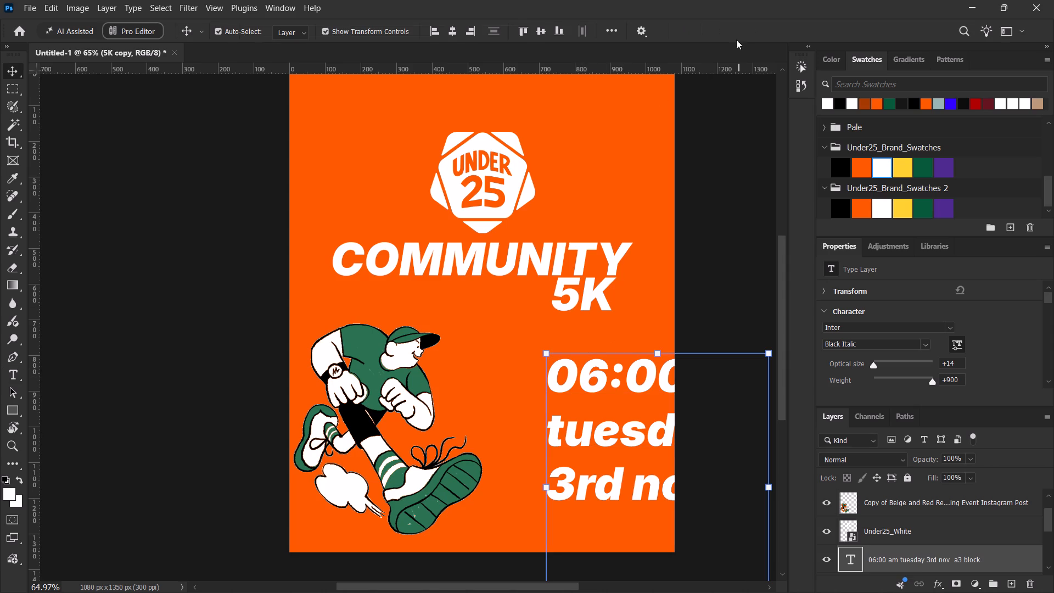
Scale the event details text down to about 22% (138 × 166 px) and move it below 5K, beside the runner.
{"action": "left_click_drag", "start_coordinate": [547, 490], "coordinate": [640, 502], "text": "alt"}
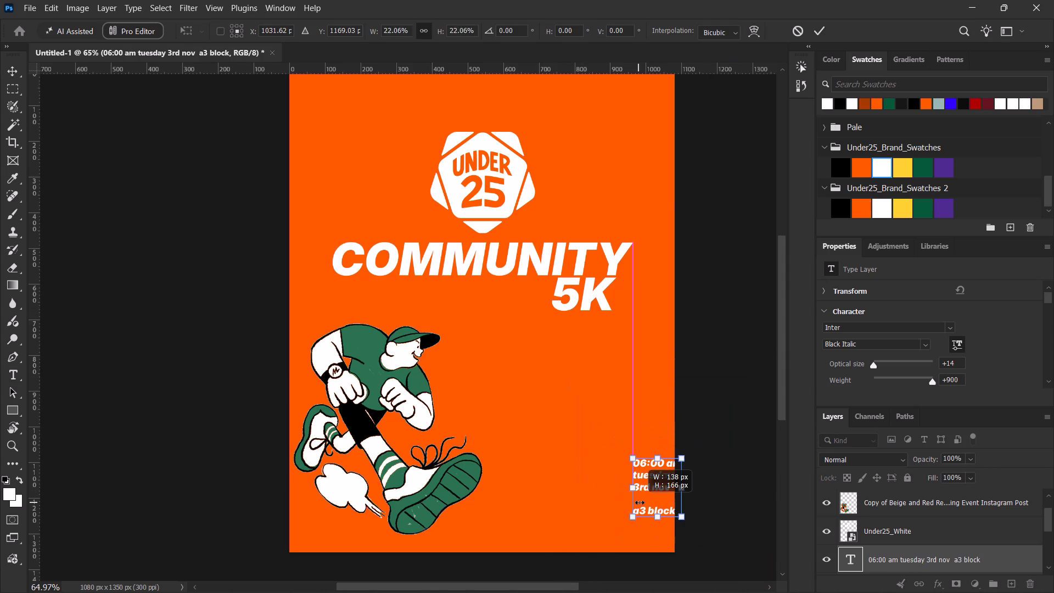
{"action": "left_click_drag", "start_coordinate": [640, 502], "coordinate": [638, 502], "text": "alt"}
{"action": "left_click_drag", "start_coordinate": [646, 495], "coordinate": [536, 387]}
Retype the event details in capitals on separate lines: 06:00 AM, TUESDAY, 3RD NOV, a blank line, and A3 BLOCK.
{"action": "scroll", "coordinate": [551, 371], "scroll_direction": "up", "scroll_amount": 7, "text": "alt"}
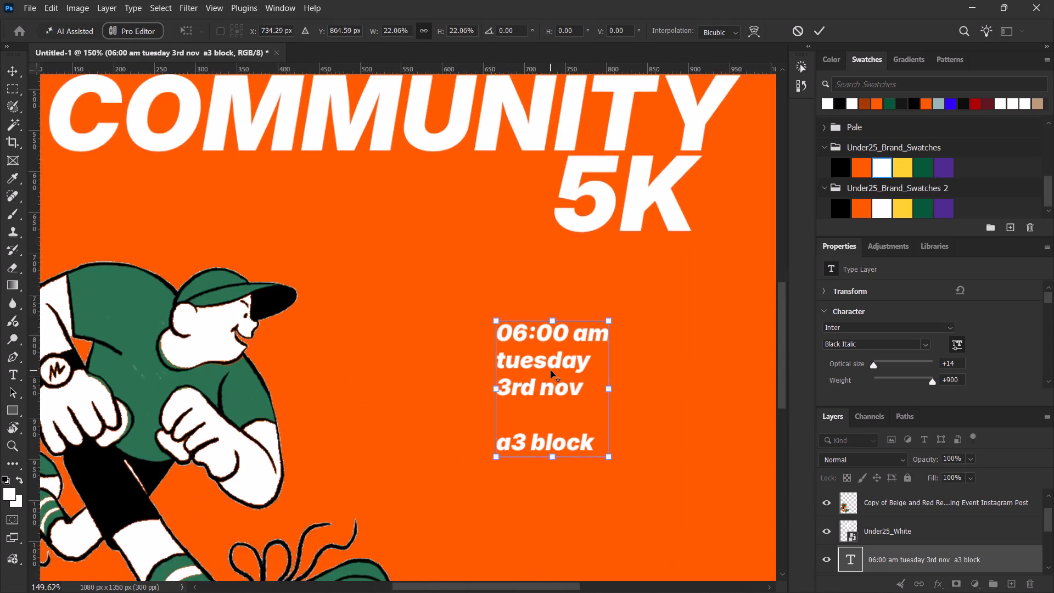
{"action": "scroll", "coordinate": [551, 371], "scroll_direction": "up", "scroll_amount": 3, "text": "alt"}
{"action": "scroll", "coordinate": [551, 371], "scroll_direction": "down", "scroll_amount": 1, "text": "alt"}
{"action": "scroll", "coordinate": [551, 371], "scroll_direction": "up", "scroll_amount": 4, "text": "alt"}
{"action": "scroll", "coordinate": [550, 371], "scroll_direction": "down", "scroll_amount": 1, "text": "alt"}
{"action": "double_click", "coordinate": [550, 370]}
{"action": "double_click", "coordinate": [551, 370]}
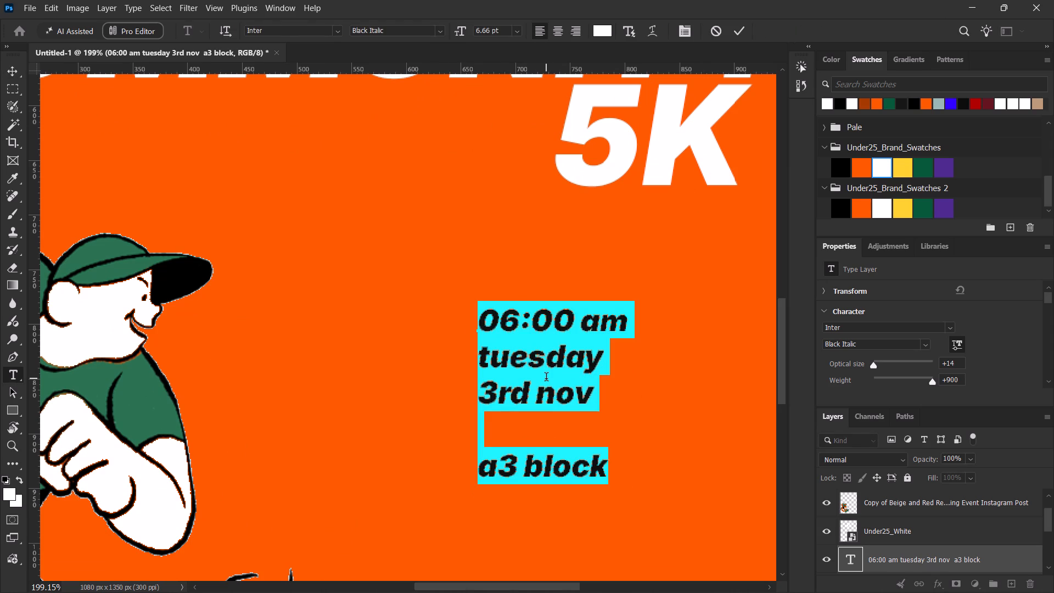
{"action": "type", "text": "06"}
{"action": "key", "text": "shift+colon"}
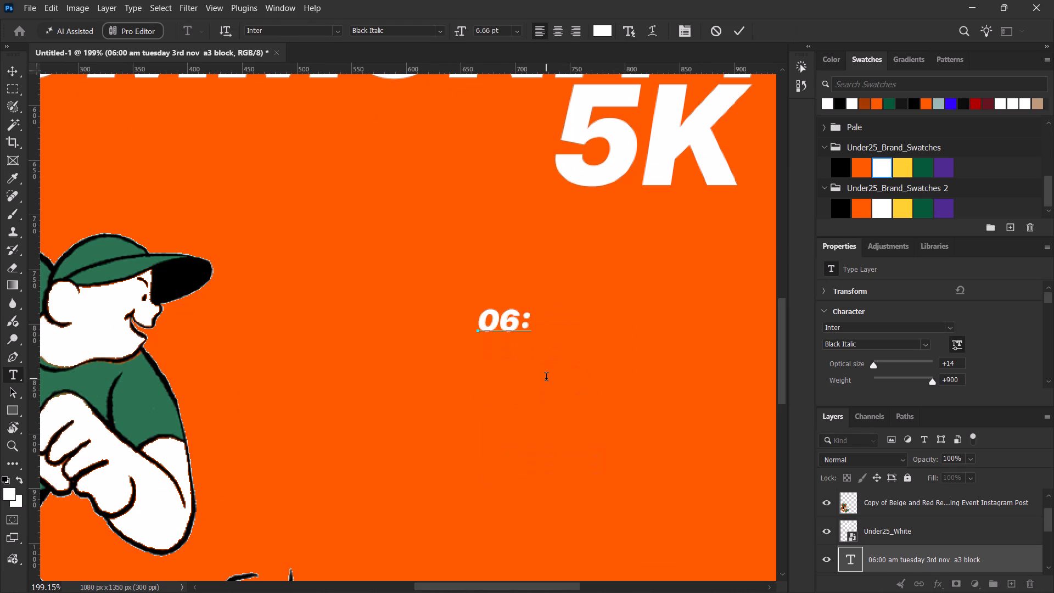
{"action": "type", "text": "00 AM"}
{"action": "key", "text": "Return"}
{"action": "type", "text": "Tu"}
{"action": "type", "text": "UESDAY"}
{"action": "key", "text": "Return"}
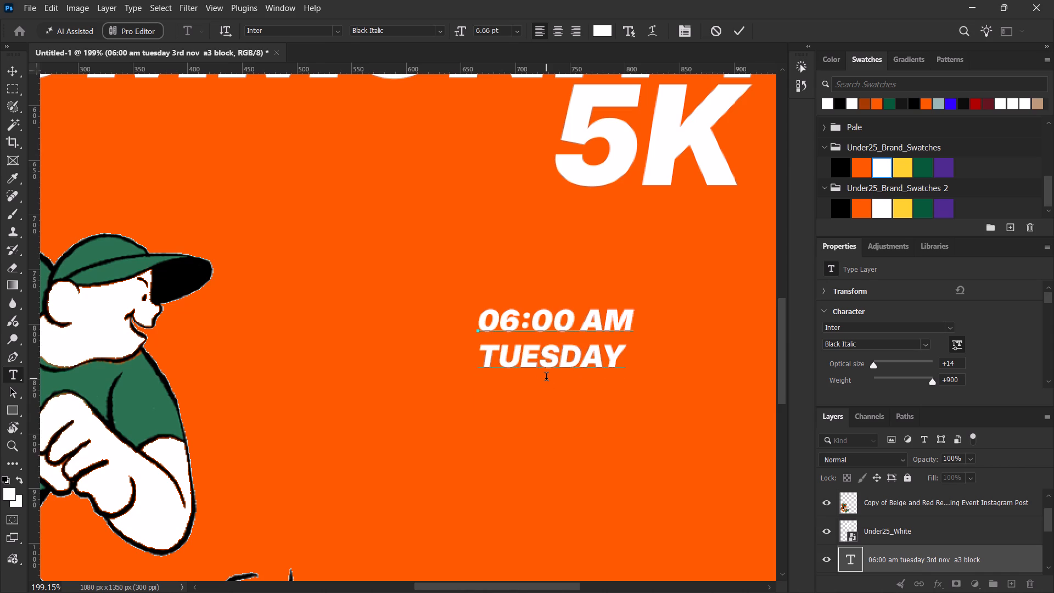
{"action": "key", "text": "3"}
{"action": "type", "text": "RD NOV"}
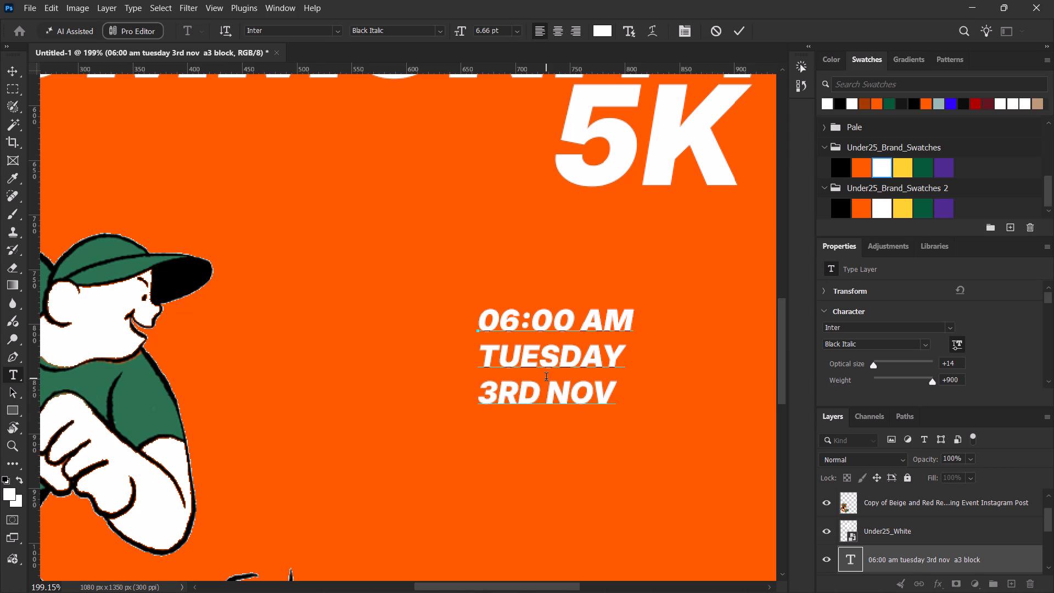
{"action": "key", "text": "Return"}
{"action": "key", "text": "Return"}
{"action": "type", "text": "A3 BLOCK"}
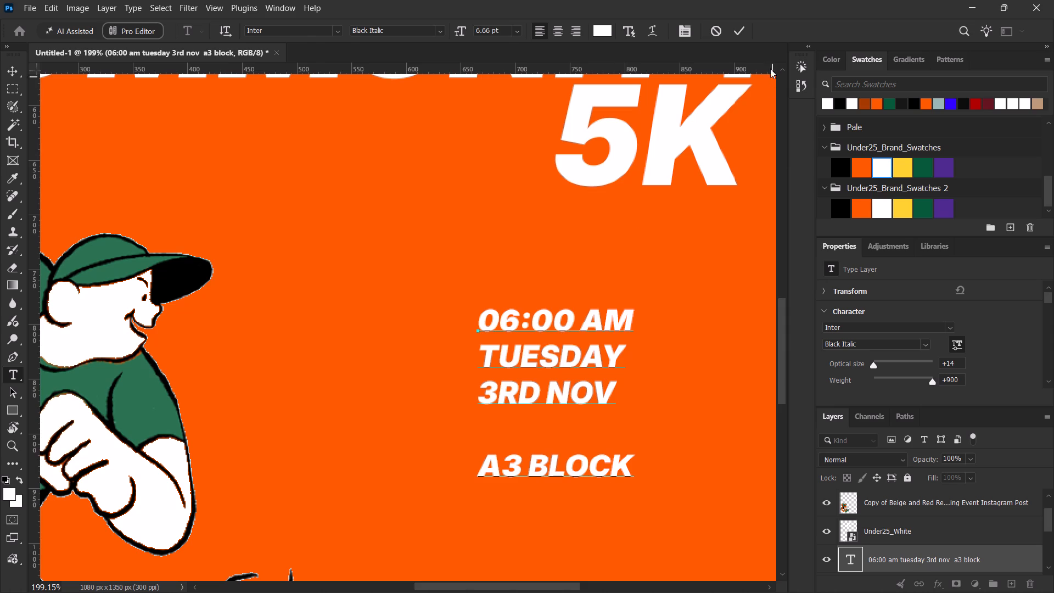
{"action": "left_click", "coordinate": [735, 27]}
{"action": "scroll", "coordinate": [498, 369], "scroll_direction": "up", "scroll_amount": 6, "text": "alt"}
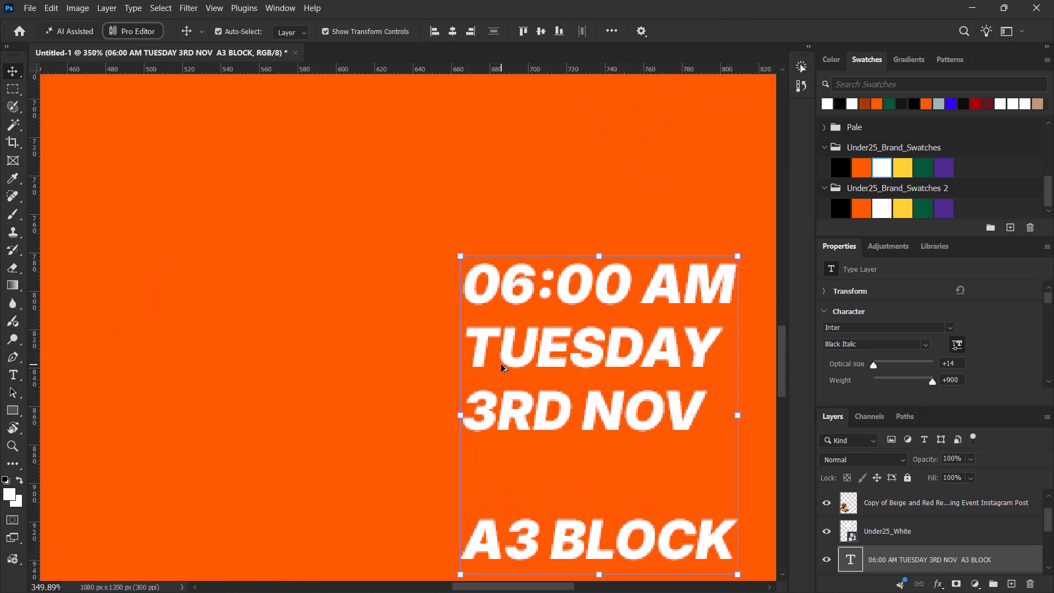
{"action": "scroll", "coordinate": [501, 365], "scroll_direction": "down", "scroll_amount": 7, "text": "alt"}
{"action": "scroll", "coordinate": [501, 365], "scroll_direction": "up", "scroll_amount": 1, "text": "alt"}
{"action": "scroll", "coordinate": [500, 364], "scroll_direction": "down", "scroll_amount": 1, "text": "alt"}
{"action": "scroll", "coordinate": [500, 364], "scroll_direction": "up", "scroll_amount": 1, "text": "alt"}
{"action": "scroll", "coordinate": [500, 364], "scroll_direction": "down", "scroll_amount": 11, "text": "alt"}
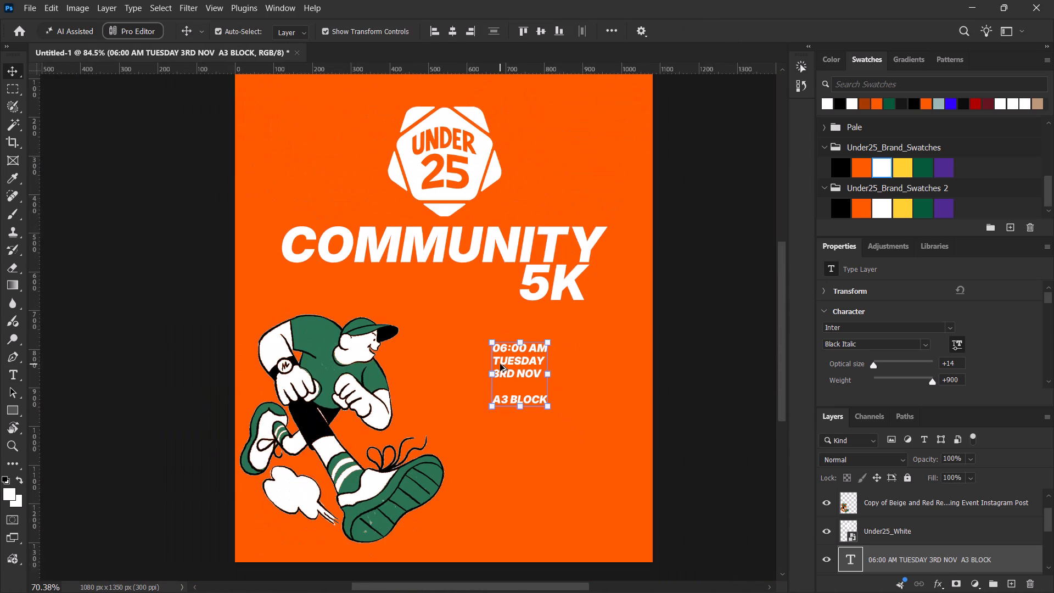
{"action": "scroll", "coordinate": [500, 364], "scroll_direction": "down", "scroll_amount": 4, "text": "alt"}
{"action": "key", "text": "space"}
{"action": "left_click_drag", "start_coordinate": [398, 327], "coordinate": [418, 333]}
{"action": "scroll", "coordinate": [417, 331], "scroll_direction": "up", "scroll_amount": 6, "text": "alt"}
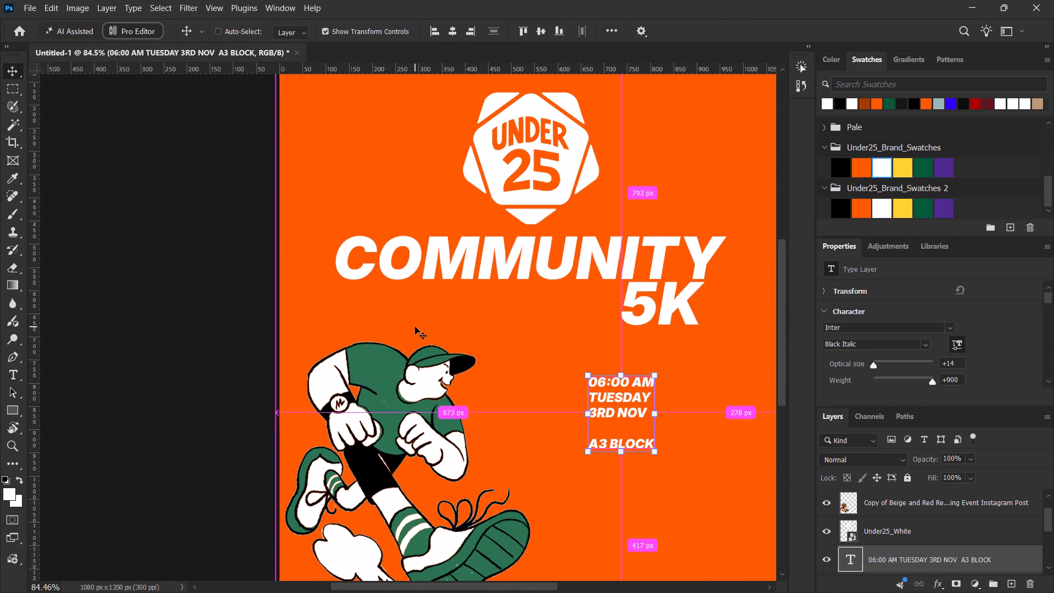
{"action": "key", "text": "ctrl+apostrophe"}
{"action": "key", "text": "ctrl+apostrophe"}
Enlarge the event details text to about 160% and place it in the poster's bottom-right corner.
{"action": "scroll", "coordinate": [486, 308], "scroll_direction": "down", "scroll_amount": 2, "text": "alt"}
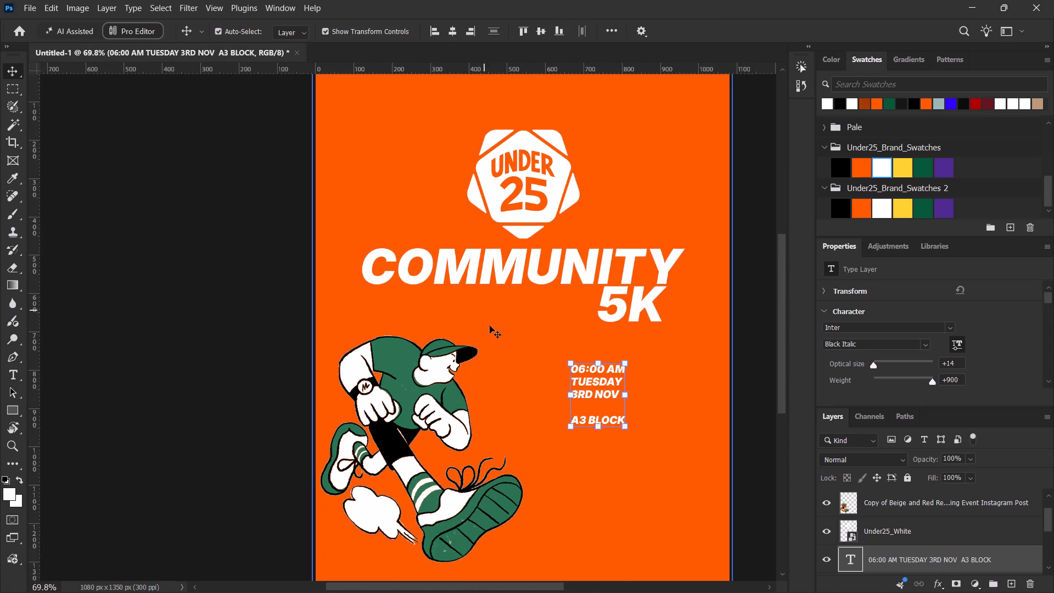
{"action": "key", "text": "space"}
{"action": "left_click_drag", "start_coordinate": [470, 348], "coordinate": [421, 297]}
{"action": "left_click_drag", "start_coordinate": [576, 353], "coordinate": [676, 393]}
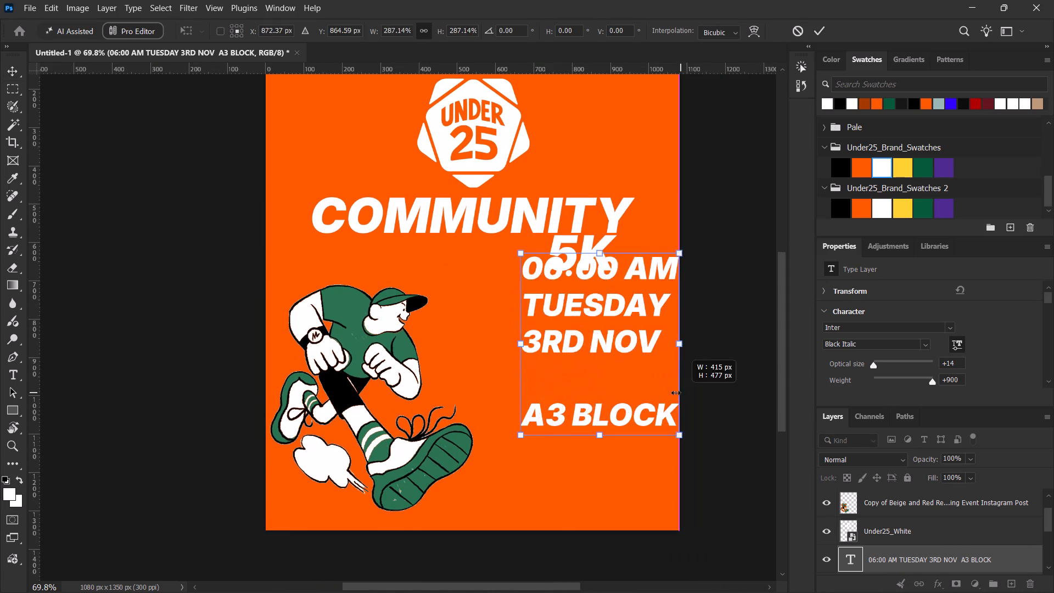
{"action": "left_click_drag", "start_coordinate": [676, 393], "coordinate": [593, 393]}
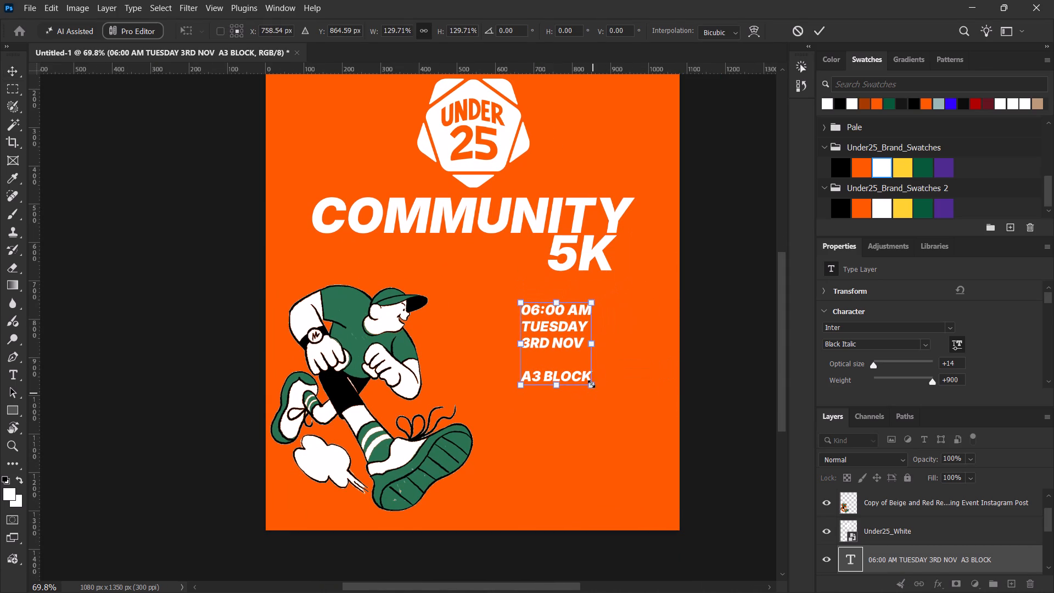
{"action": "left_click_drag", "start_coordinate": [560, 342], "coordinate": [483, 355]}
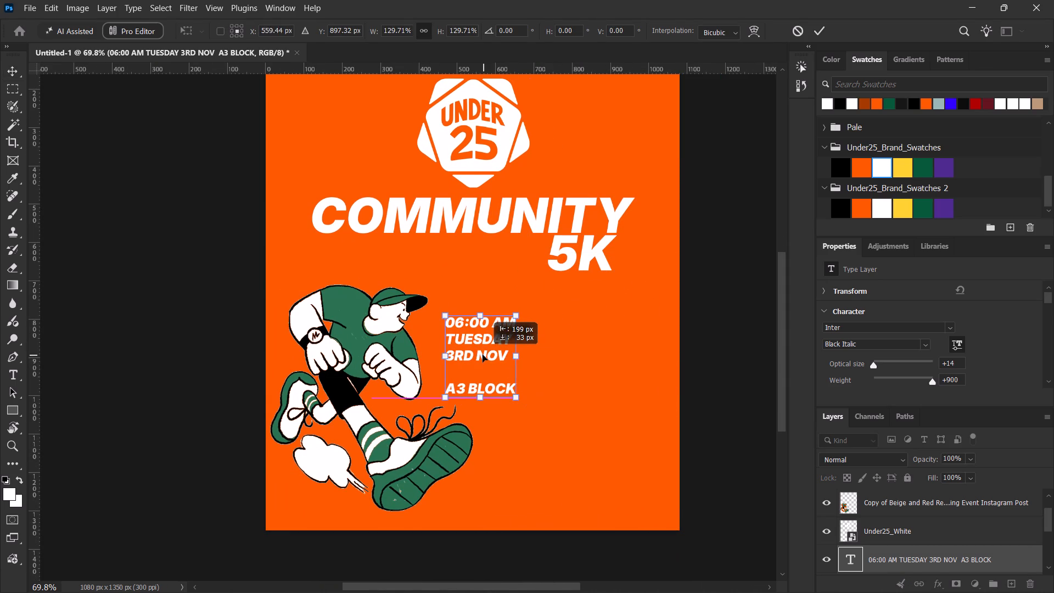
{"action": "left_click_drag", "start_coordinate": [483, 355], "coordinate": [533, 450]}
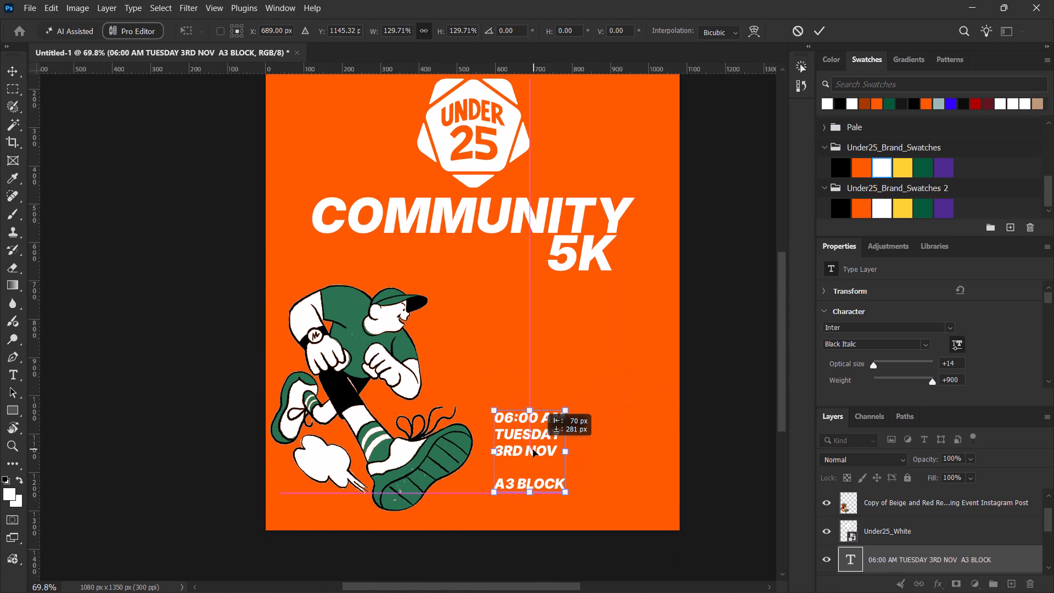
{"action": "left_click_drag", "start_coordinate": [533, 450], "coordinate": [627, 472]}
{"action": "left_click_drag", "start_coordinate": [589, 430], "coordinate": [563, 409]}
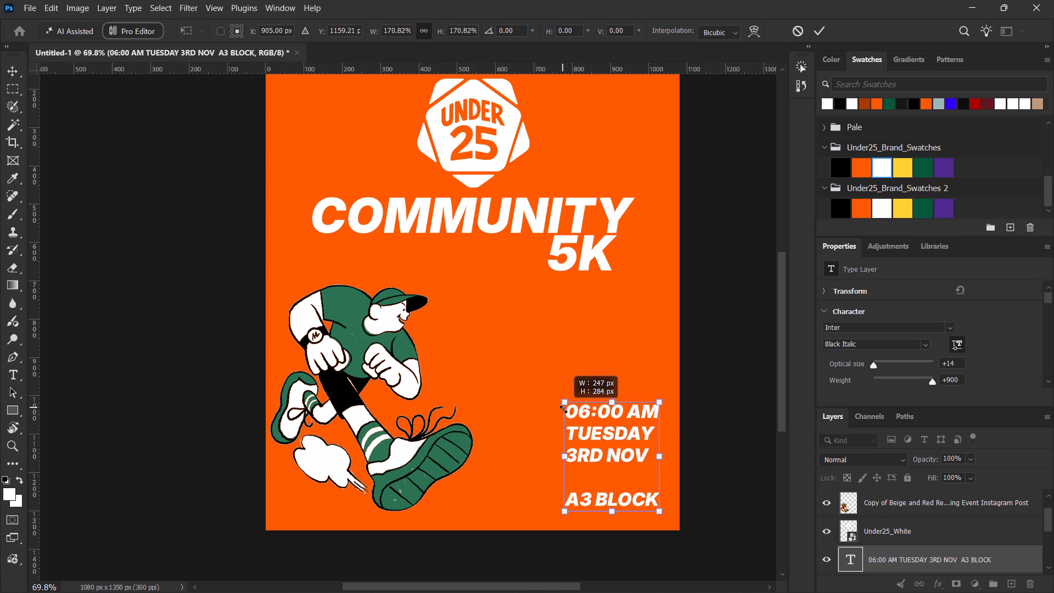
{"action": "left_click_drag", "start_coordinate": [563, 409], "coordinate": [565, 417]}
{"action": "left_click_drag", "start_coordinate": [598, 446], "coordinate": [608, 455]}
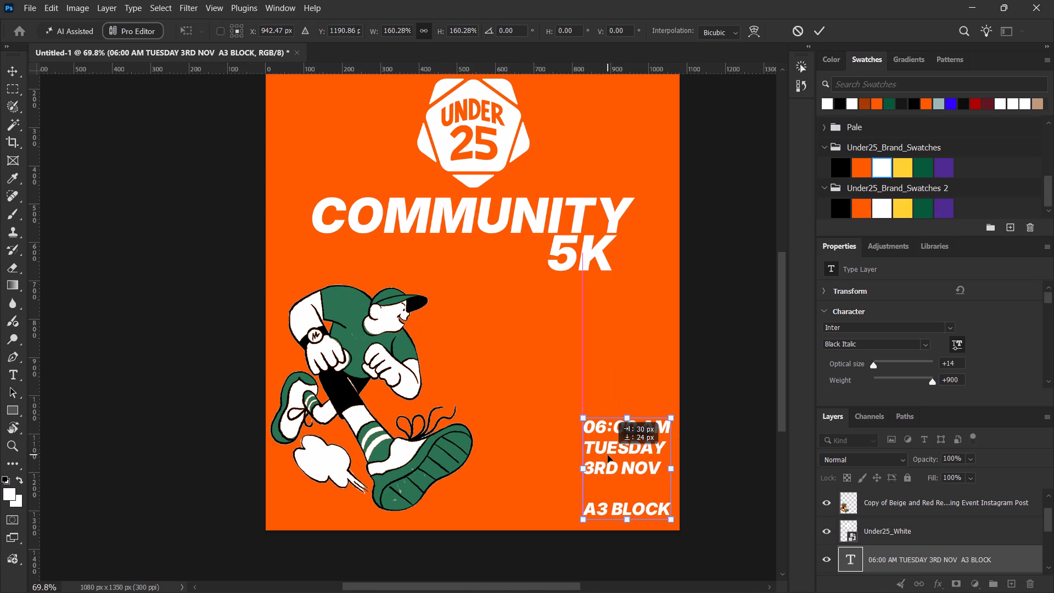
{"action": "left_click_drag", "start_coordinate": [608, 455], "coordinate": [610, 455]}
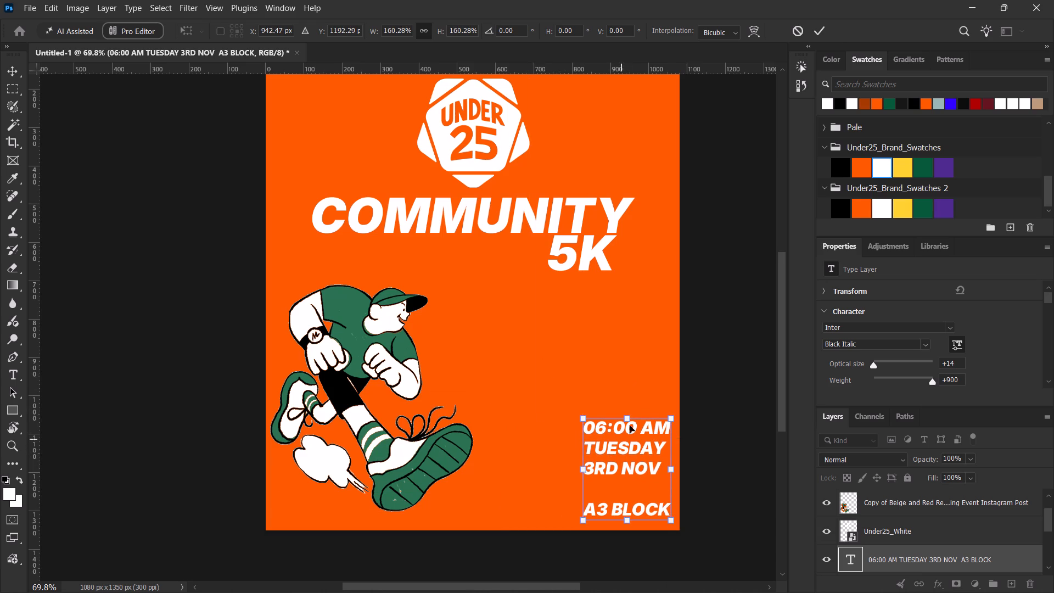
{"action": "left_click", "coordinate": [819, 29]}
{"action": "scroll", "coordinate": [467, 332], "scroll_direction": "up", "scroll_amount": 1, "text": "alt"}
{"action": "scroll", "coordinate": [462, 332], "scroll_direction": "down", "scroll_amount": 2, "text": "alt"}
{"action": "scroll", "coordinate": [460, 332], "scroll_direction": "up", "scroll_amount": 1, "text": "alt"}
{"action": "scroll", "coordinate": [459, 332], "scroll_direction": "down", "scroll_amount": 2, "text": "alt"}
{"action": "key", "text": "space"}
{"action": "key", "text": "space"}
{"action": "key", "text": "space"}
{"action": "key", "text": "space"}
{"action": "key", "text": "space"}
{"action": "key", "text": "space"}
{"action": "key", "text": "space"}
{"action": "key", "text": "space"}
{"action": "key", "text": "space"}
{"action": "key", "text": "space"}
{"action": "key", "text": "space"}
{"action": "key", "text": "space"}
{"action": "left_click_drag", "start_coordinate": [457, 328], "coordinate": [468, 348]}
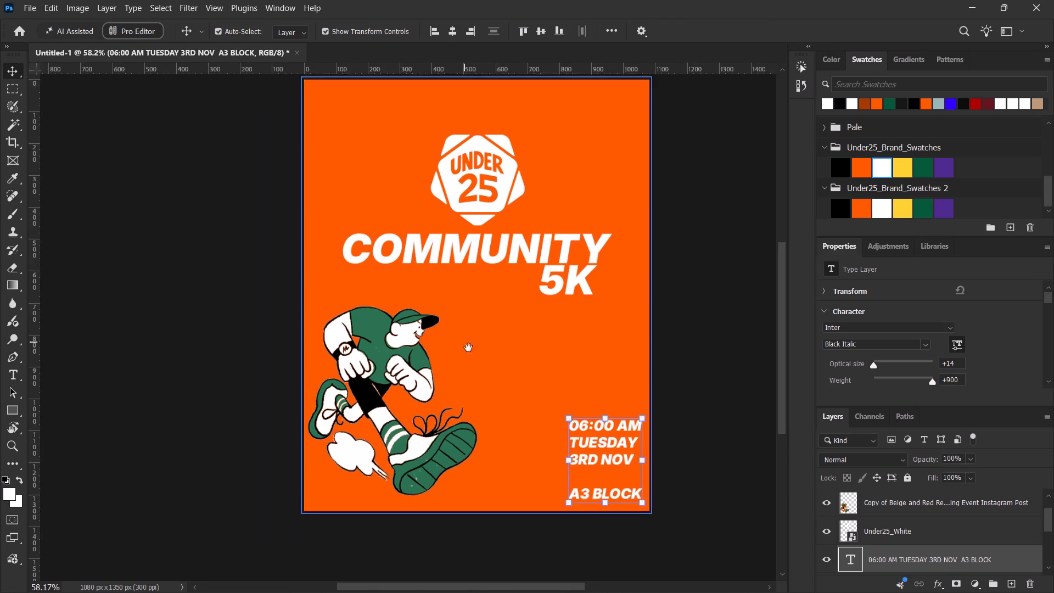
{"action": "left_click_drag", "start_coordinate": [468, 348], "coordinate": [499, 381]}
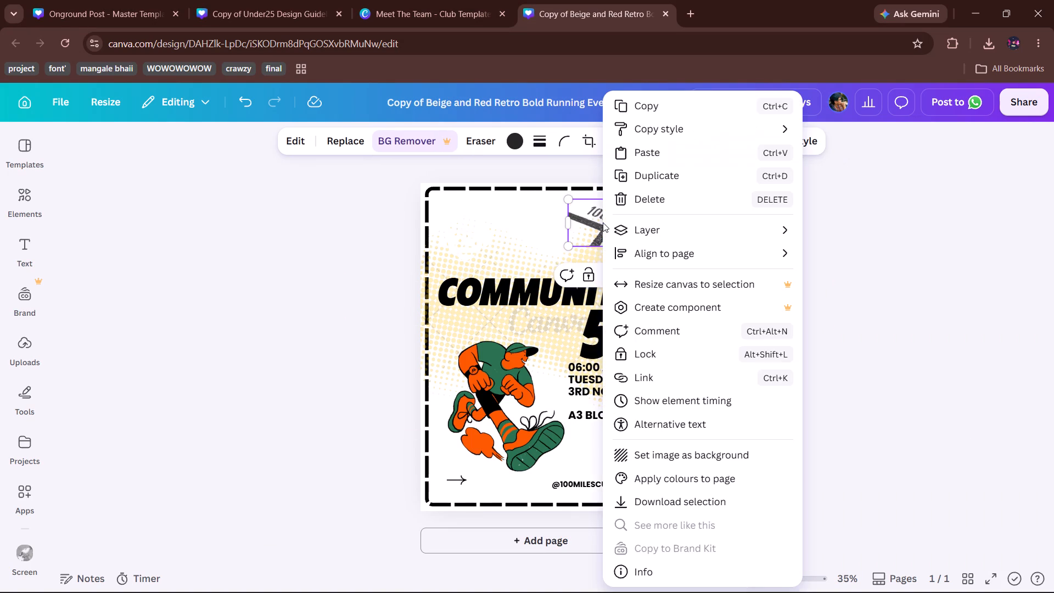
{"action": "left_click", "coordinate": [662, 497]}
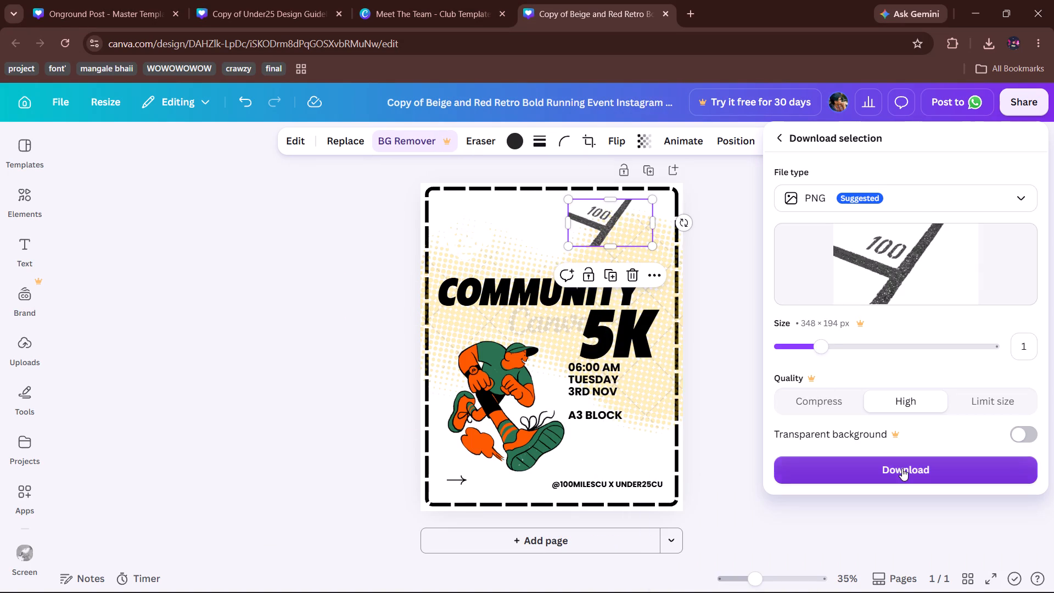
{"action": "left_click", "coordinate": [902, 468]}
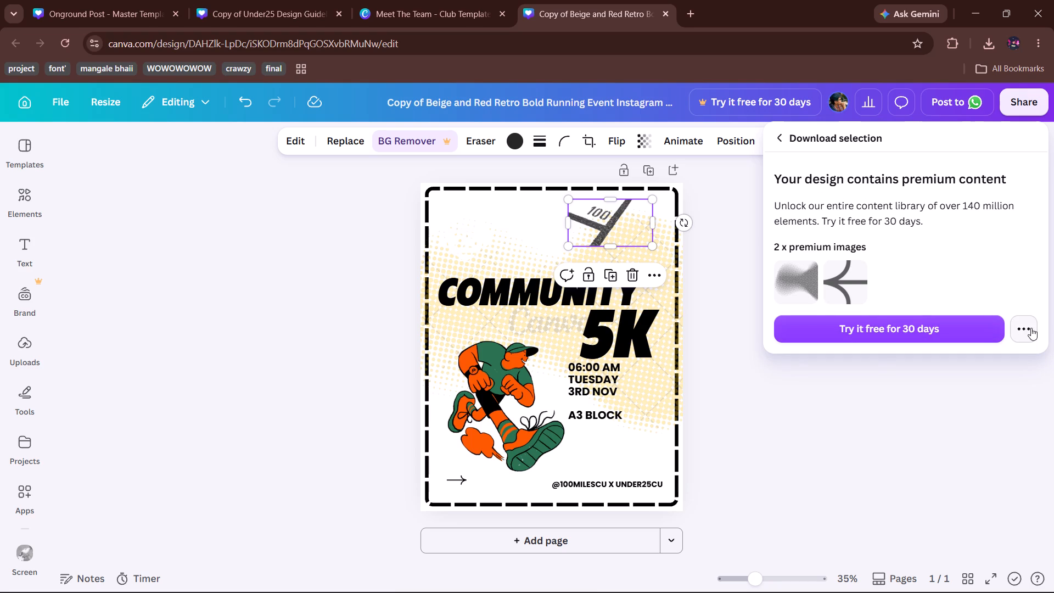
{"action": "left_click", "coordinate": [1031, 330]}
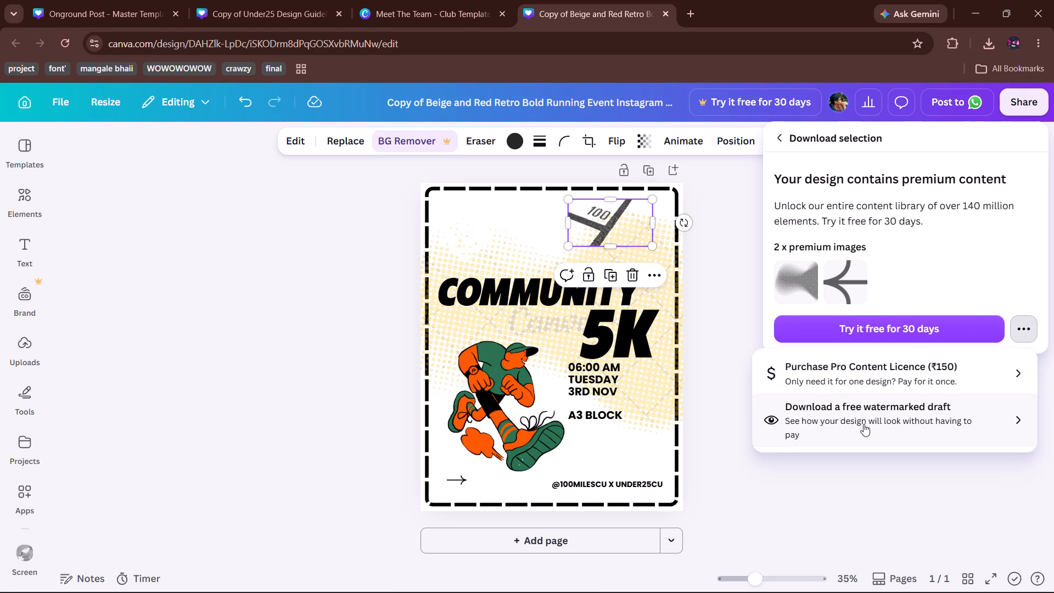
{"action": "left_click", "coordinate": [864, 424]}
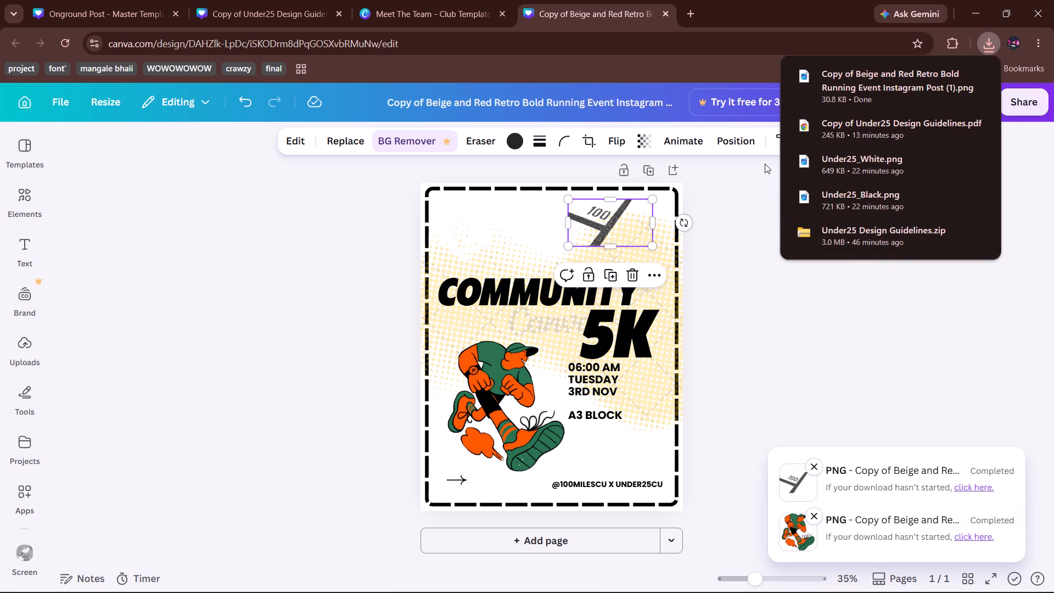
Switch to File Explorer's Downloads folder, inspect the downloaded "100" logo PNG up close, and close the image.
{"action": "key", "text": "super+4"}
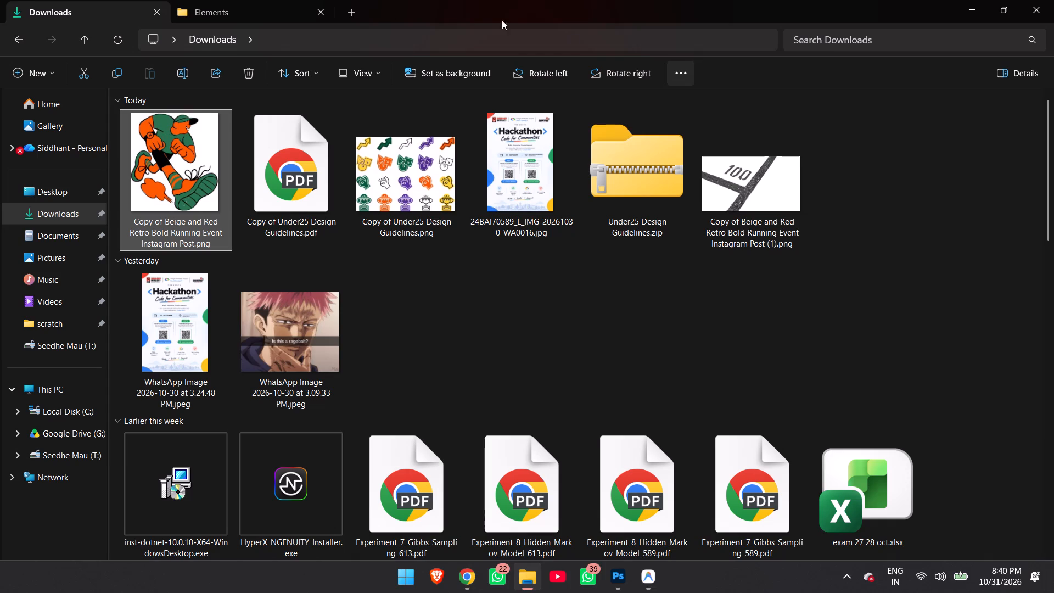
{"action": "left_click", "coordinate": [345, 12]}
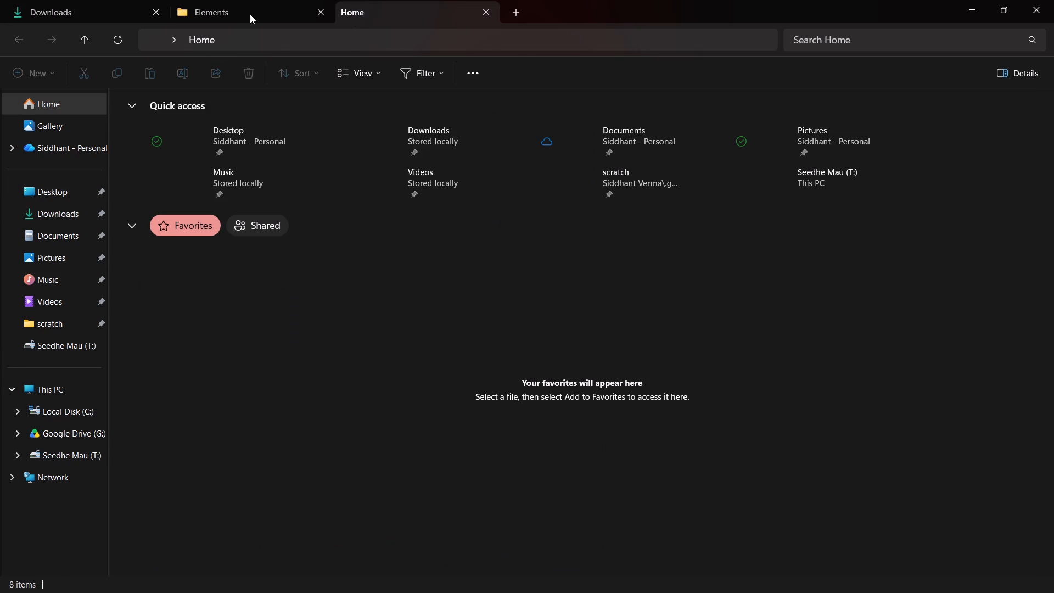
{"action": "left_click", "coordinate": [491, 15]}
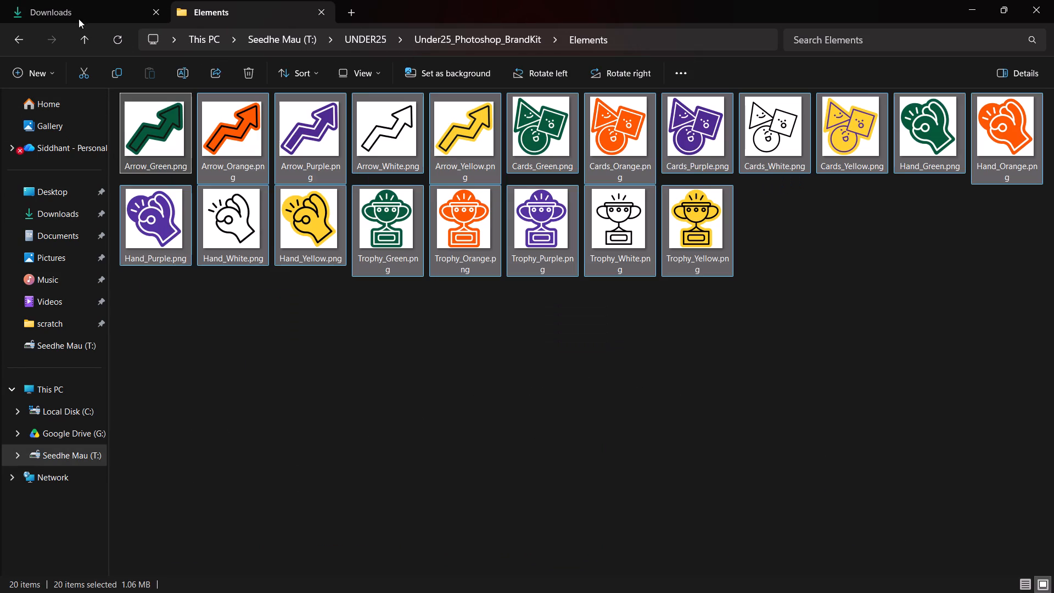
{"action": "left_click", "coordinate": [78, 15]}
{"action": "double_click", "coordinate": [741, 169]}
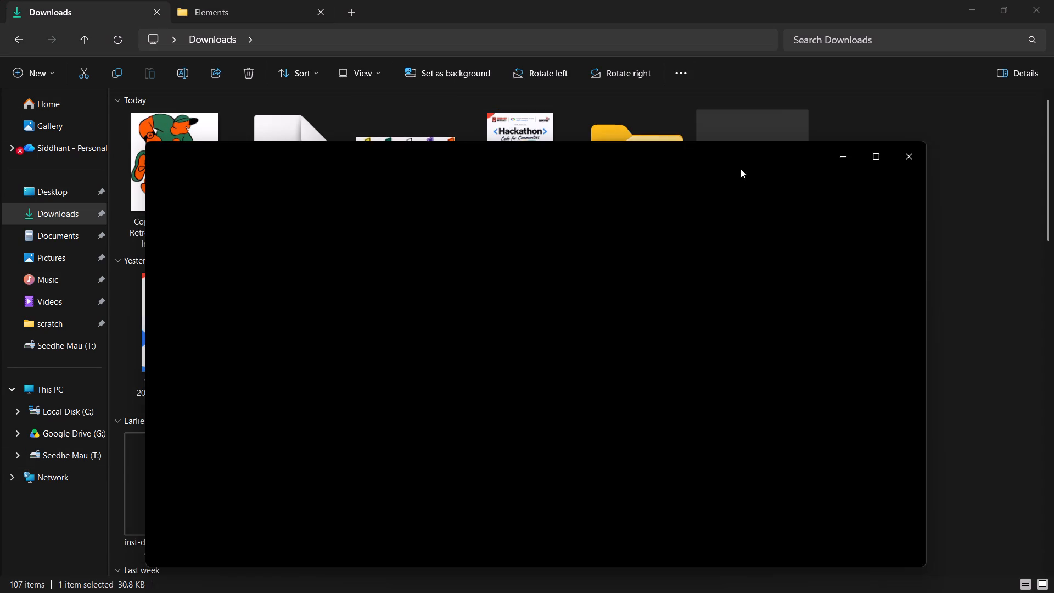
{"action": "scroll", "coordinate": [513, 325], "scroll_direction": "up", "scroll_amount": 14}
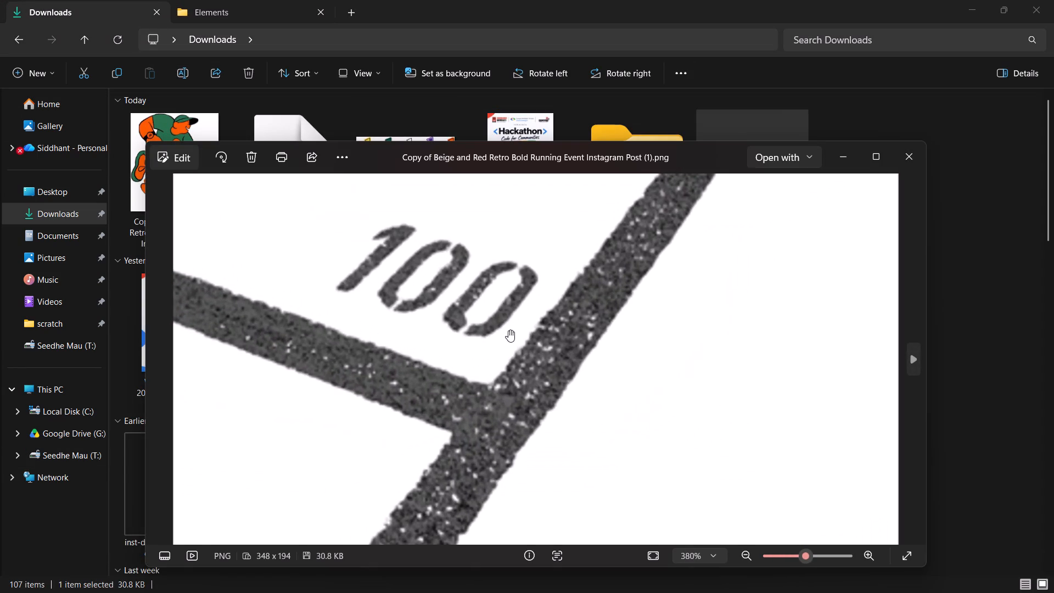
{"action": "scroll", "coordinate": [508, 330], "scroll_direction": "down", "scroll_amount": 5}
{"action": "left_click", "coordinate": [912, 160]}
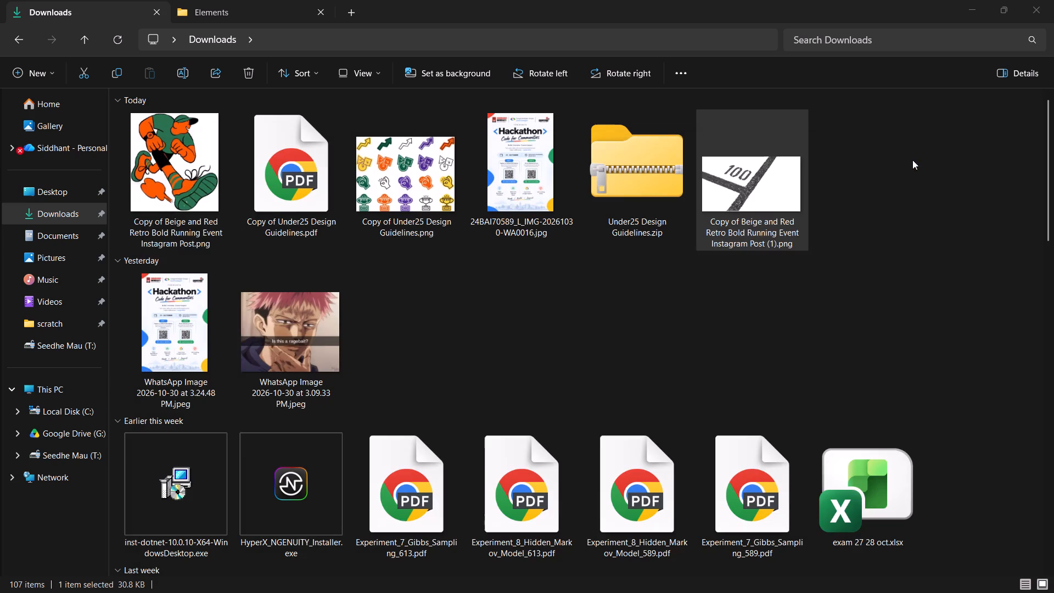
Switch to the Instagram app, maximize its window, and check the notifications.
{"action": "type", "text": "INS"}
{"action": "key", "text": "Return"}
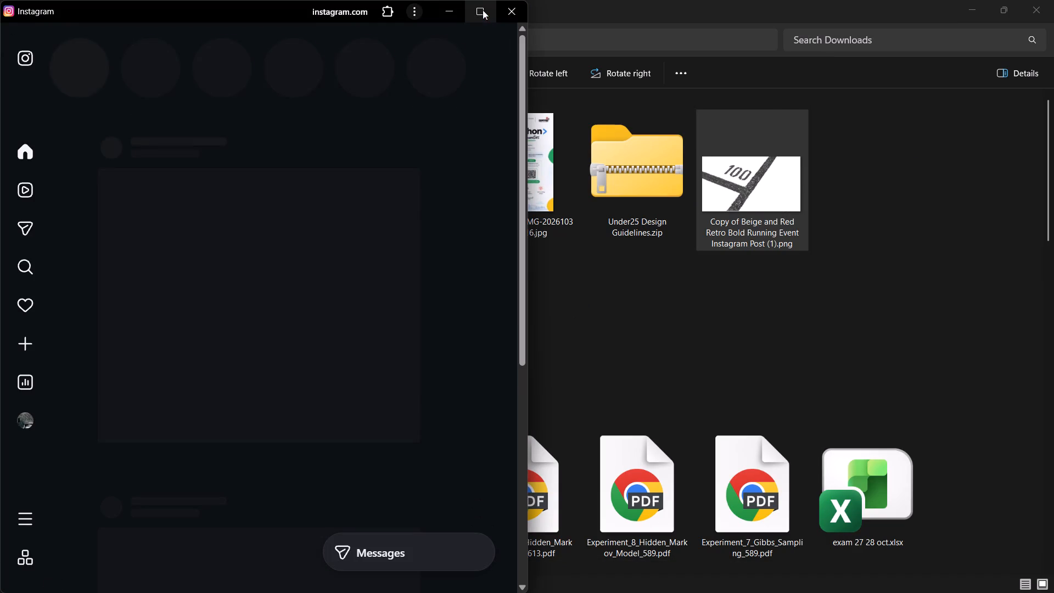
{"action": "left_click", "coordinate": [483, 10]}
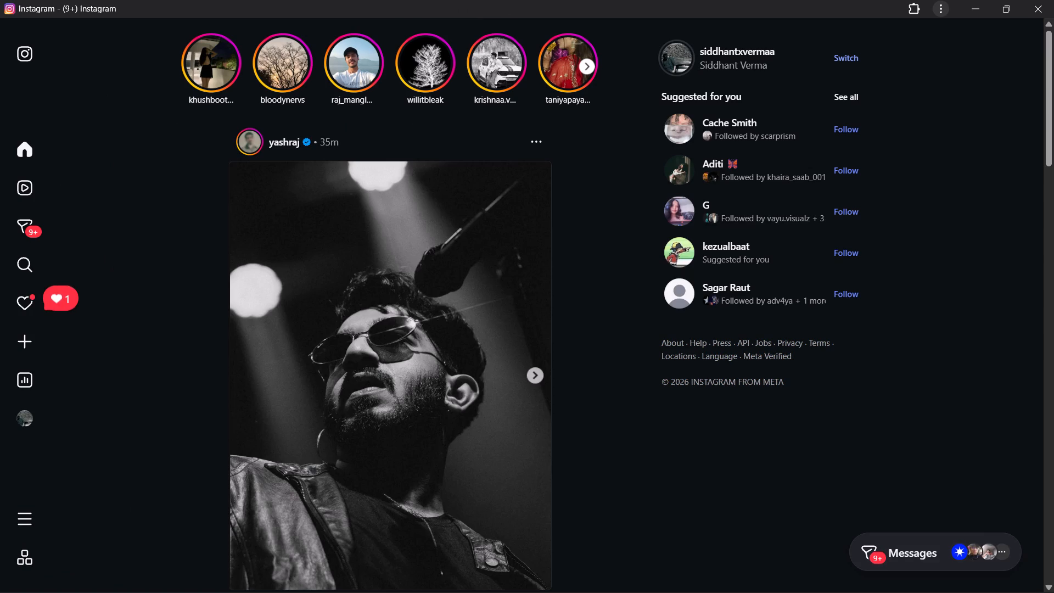
{"action": "left_click", "coordinate": [23, 305]}
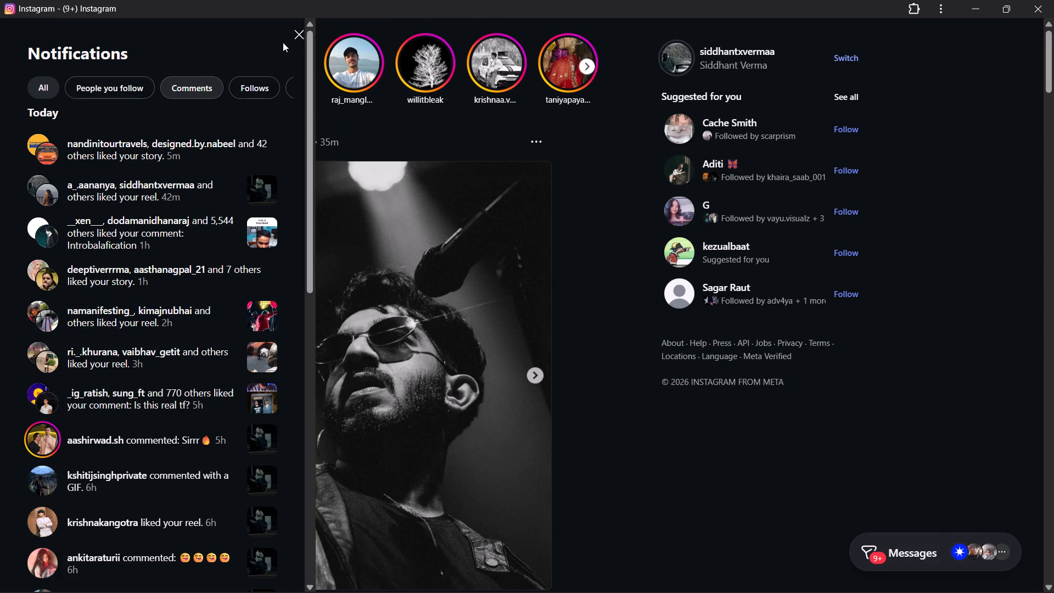
{"action": "left_click", "coordinate": [295, 34]}
Open the Instagram direct messages.
{"action": "left_click", "coordinate": [9, 232]}
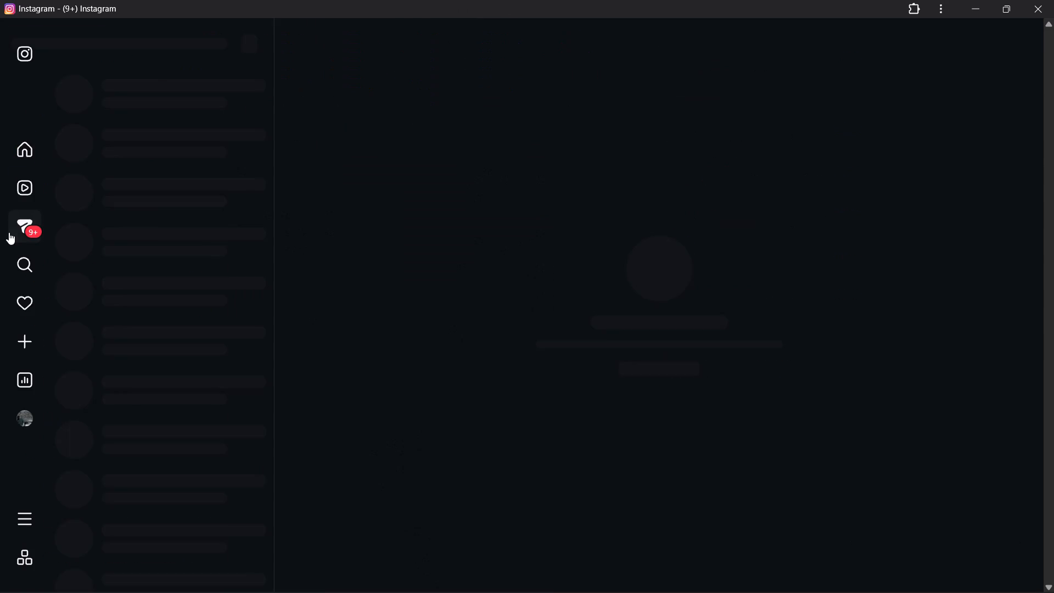
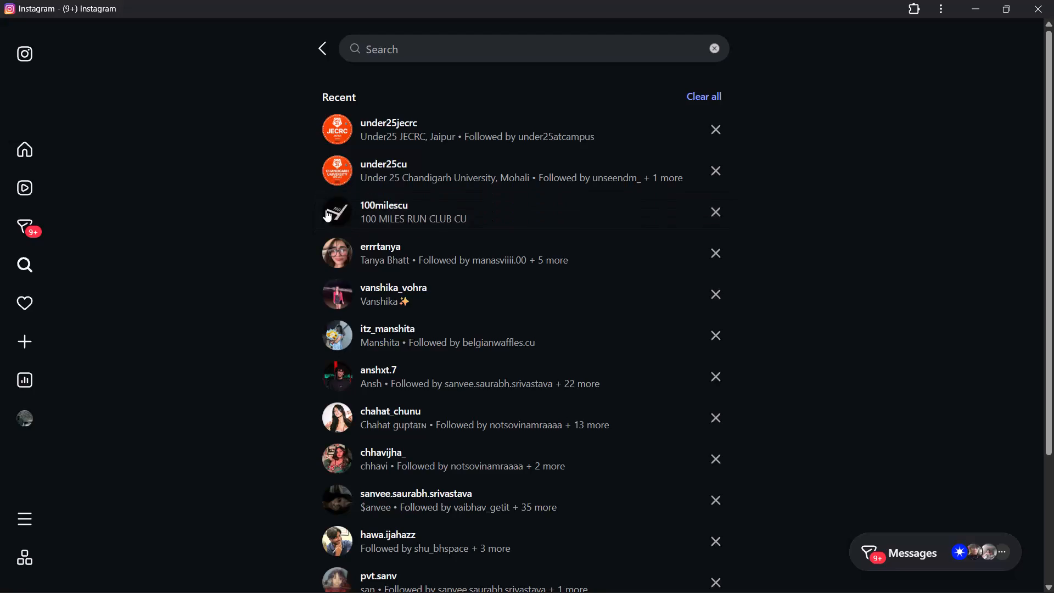
Open the 100milescu Instagram profile from the recent searches, save its logo profile picture as a JPG in Downloads, and close Instagram.
{"action": "left_click", "coordinate": [326, 210]}
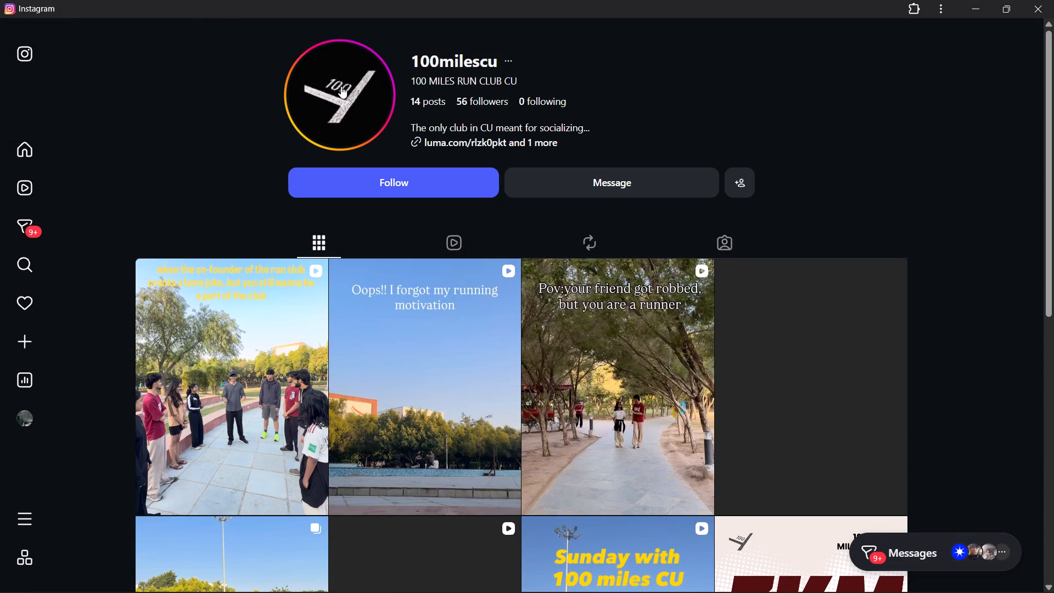
{"action": "right_click", "coordinate": [340, 86]}
{"action": "left_click", "coordinate": [391, 130]}
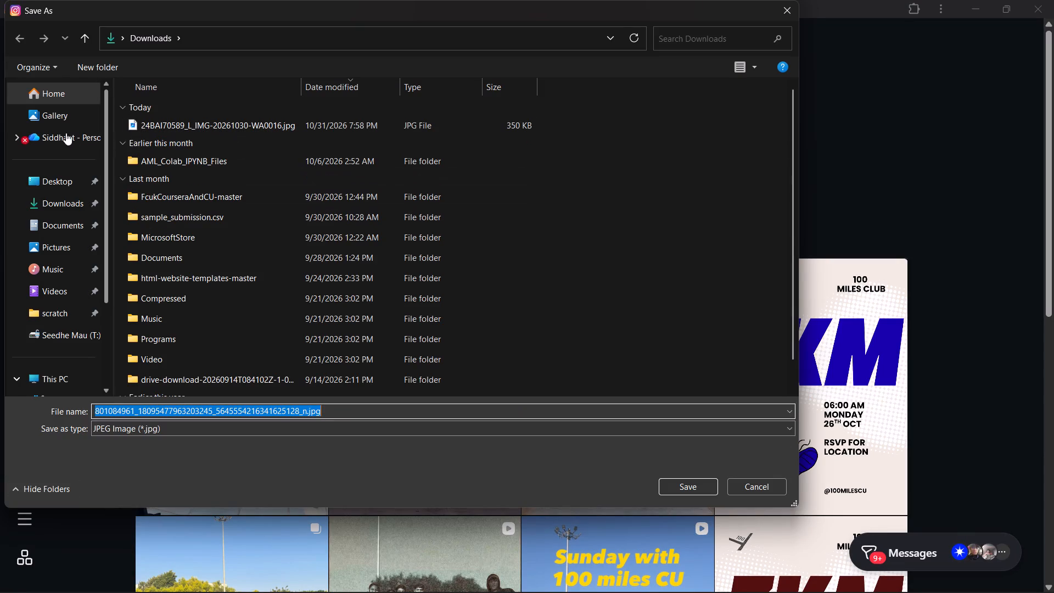
{"action": "left_click", "coordinate": [683, 489]}
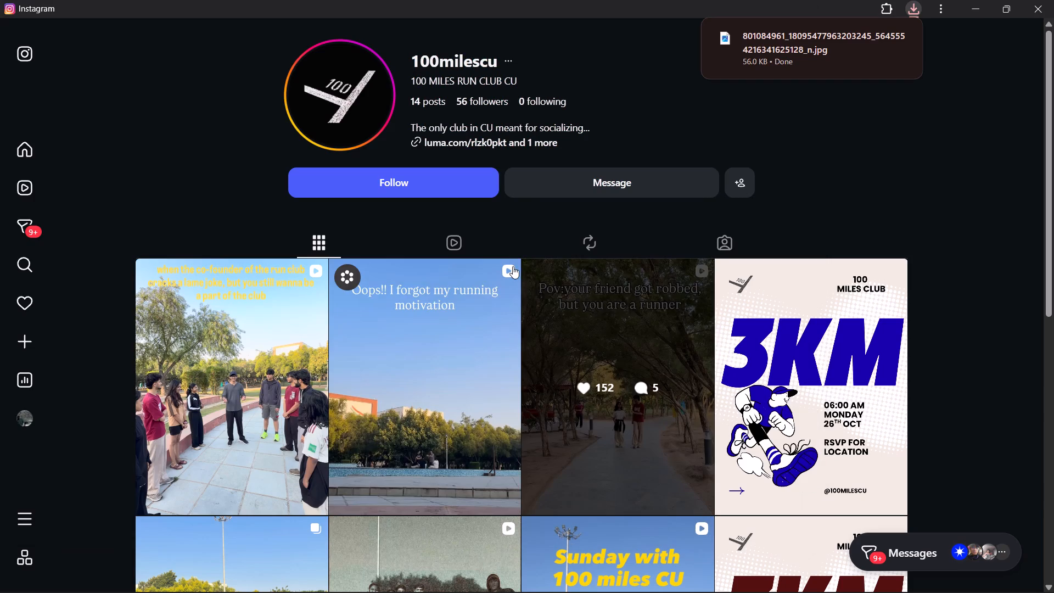
{"action": "left_click", "coordinate": [1053, 0]}
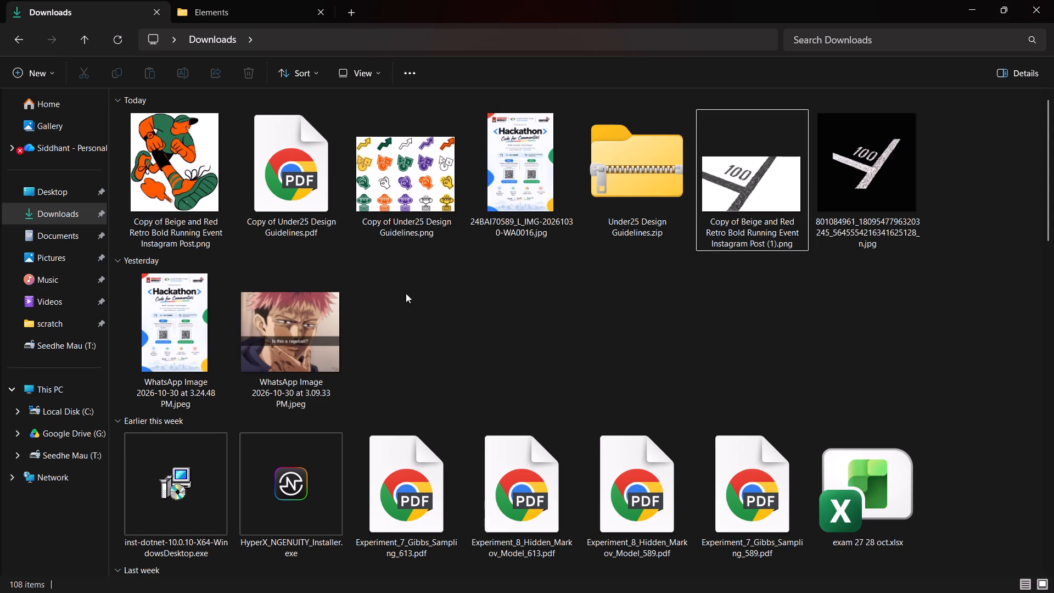
Open the saved 100 Miles logo JPG from Downloads in File Explorer, examine its quality up close, and close the viewer.
{"action": "double_click", "coordinate": [877, 182]}
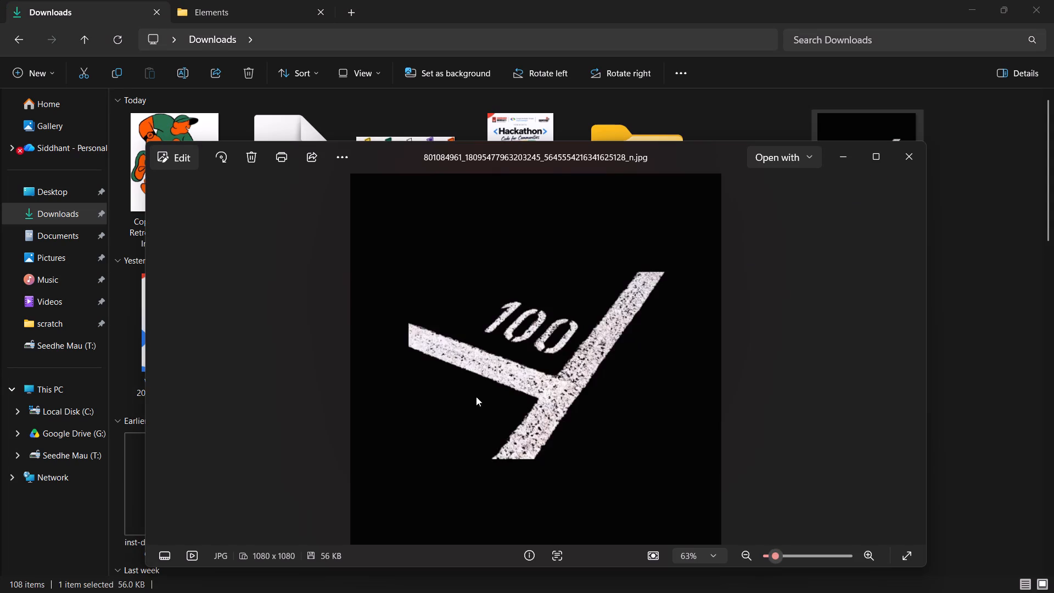
{"action": "scroll", "coordinate": [534, 370], "scroll_direction": "up", "scroll_amount": 8}
{"action": "scroll", "coordinate": [561, 368], "scroll_direction": "down", "scroll_amount": 5}
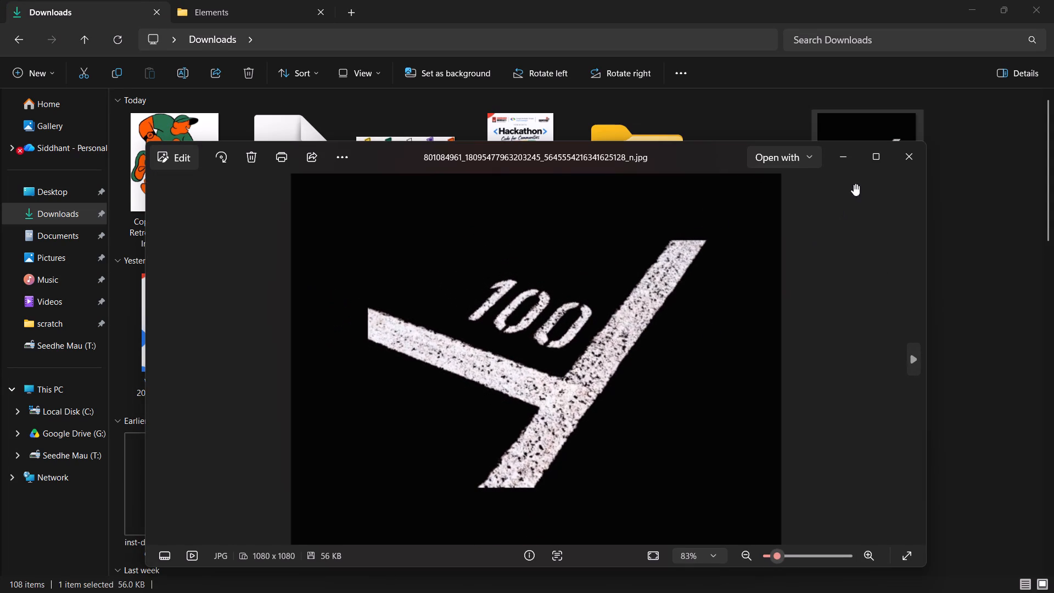
{"action": "left_click", "coordinate": [899, 156]}
Delete the Canva logo export "Copy of Beige and Red Retro Bold Running Event Instagram Post (1).png" from Downloads.
{"action": "left_click", "coordinate": [735, 169]}
{"action": "key", "text": "Delete"}
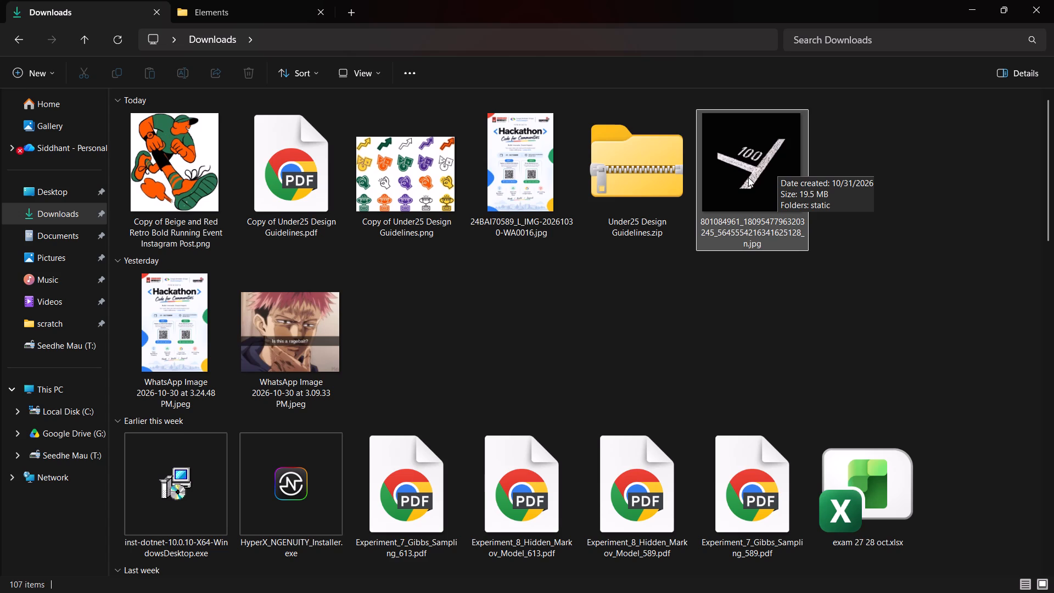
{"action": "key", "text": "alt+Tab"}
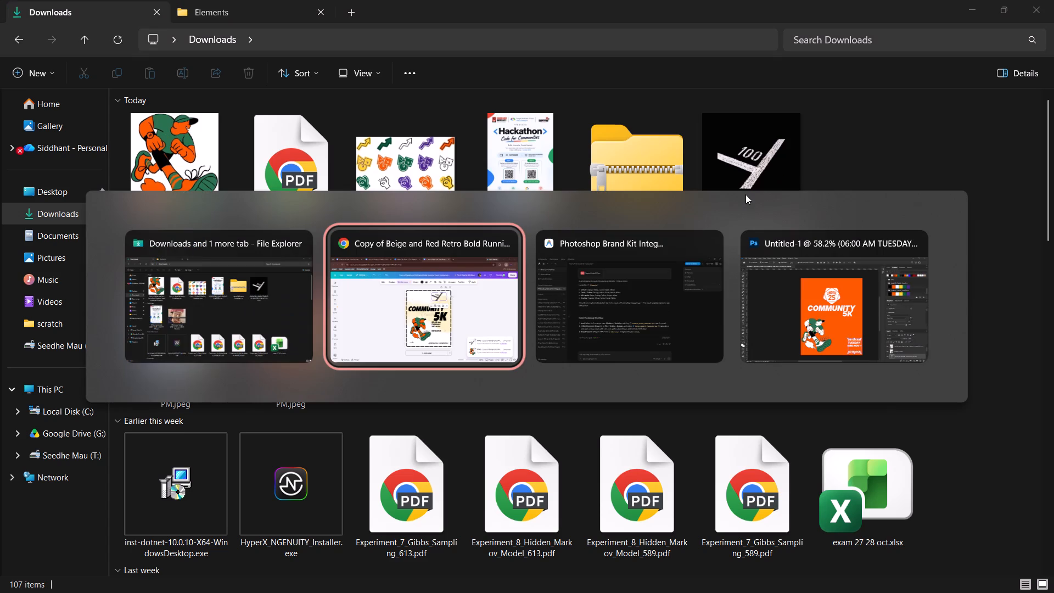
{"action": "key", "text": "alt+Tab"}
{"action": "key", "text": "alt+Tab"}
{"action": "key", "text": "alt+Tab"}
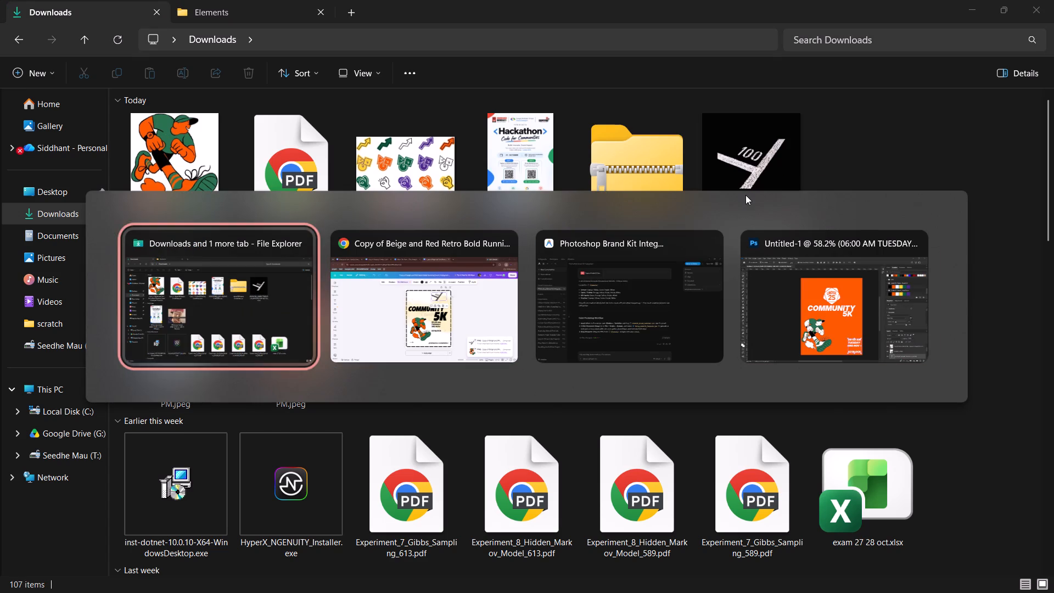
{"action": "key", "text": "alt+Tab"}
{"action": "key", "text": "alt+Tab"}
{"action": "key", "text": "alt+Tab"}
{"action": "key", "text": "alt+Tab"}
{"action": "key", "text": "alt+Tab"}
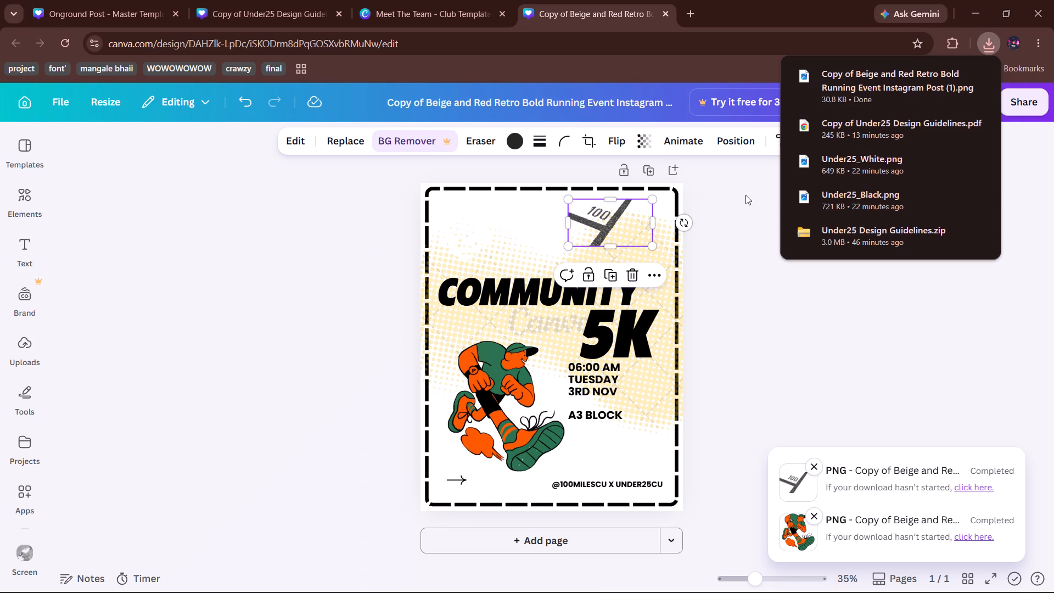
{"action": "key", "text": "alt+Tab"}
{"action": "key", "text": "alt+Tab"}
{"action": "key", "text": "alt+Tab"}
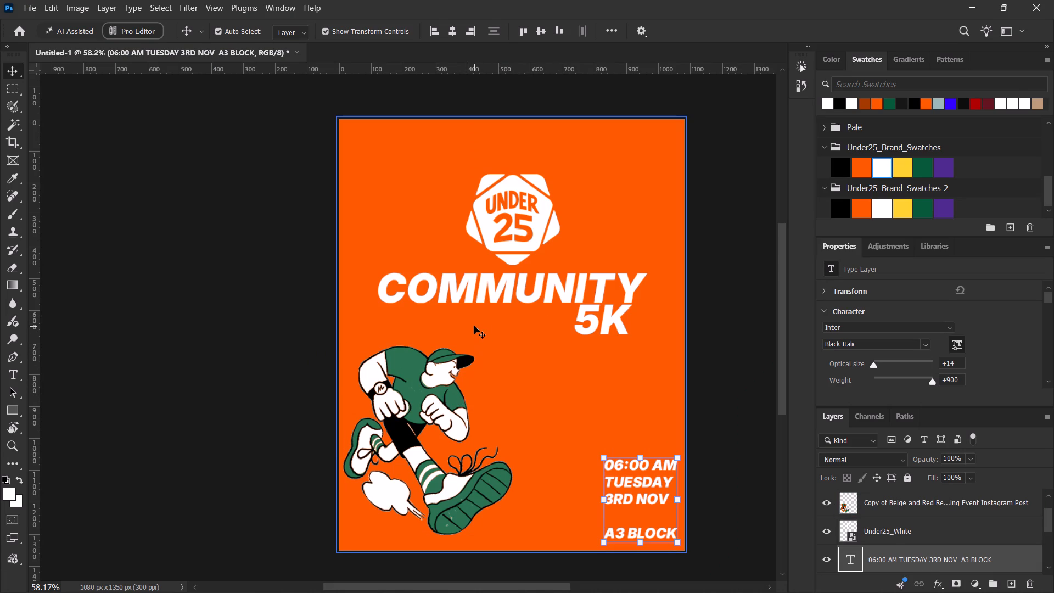
Switch to Chrome and search Google in a new tab for "PHOTOSHOP project size for A4 poster".
{"action": "key", "text": "super+2"}
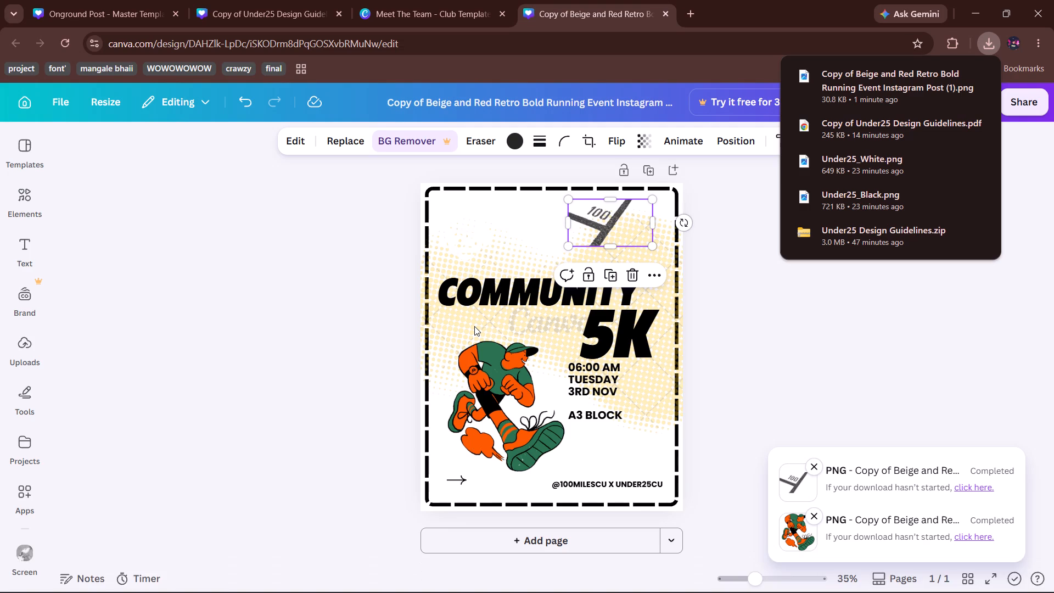
{"action": "key", "text": "ctrl+t"}
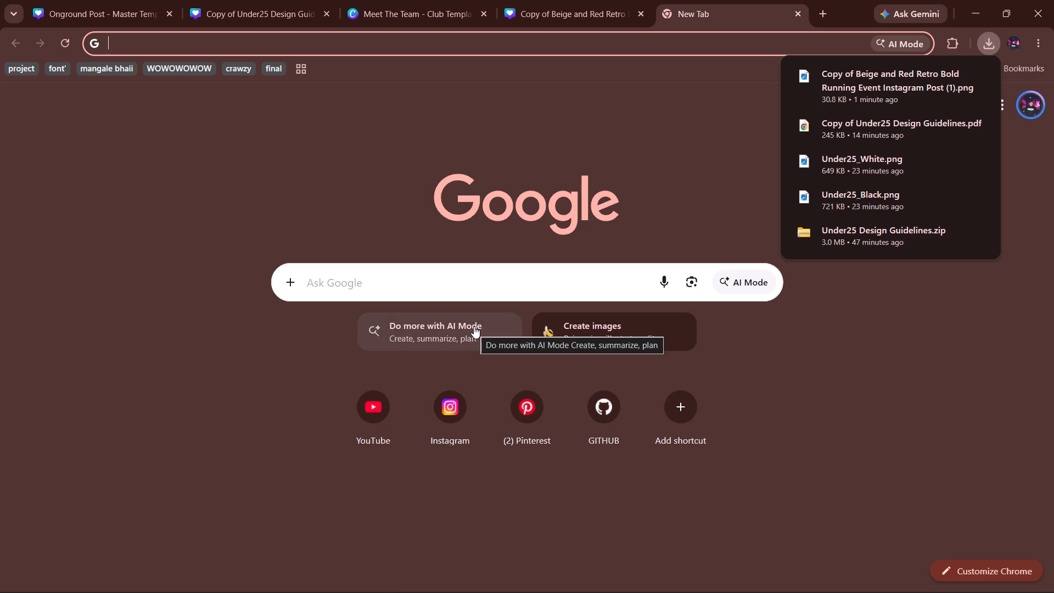
{"action": "type", "text": "PHOTOSPH"}
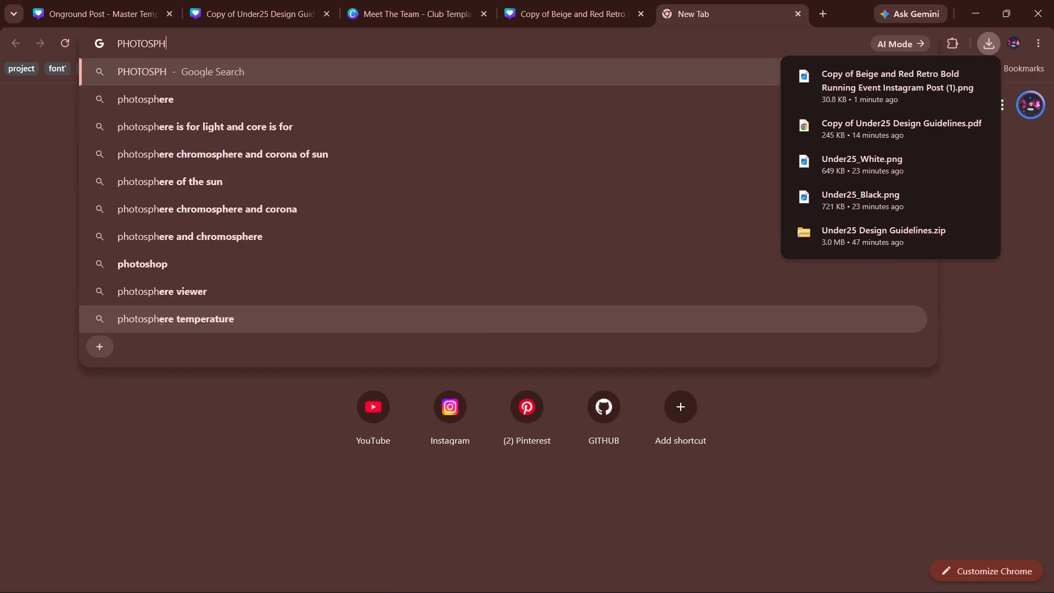
{"action": "key", "text": "BackSpace"}
{"action": "key", "text": "BackSpace"}
{"action": "key", "text": "h"}
{"action": "key", "text": "p"}
{"action": "key", "text": "BackSpace"}
{"action": "key", "text": "o"}
{"action": "key", "text": "BackSpace"}
{"action": "type", "text": "HOP"}
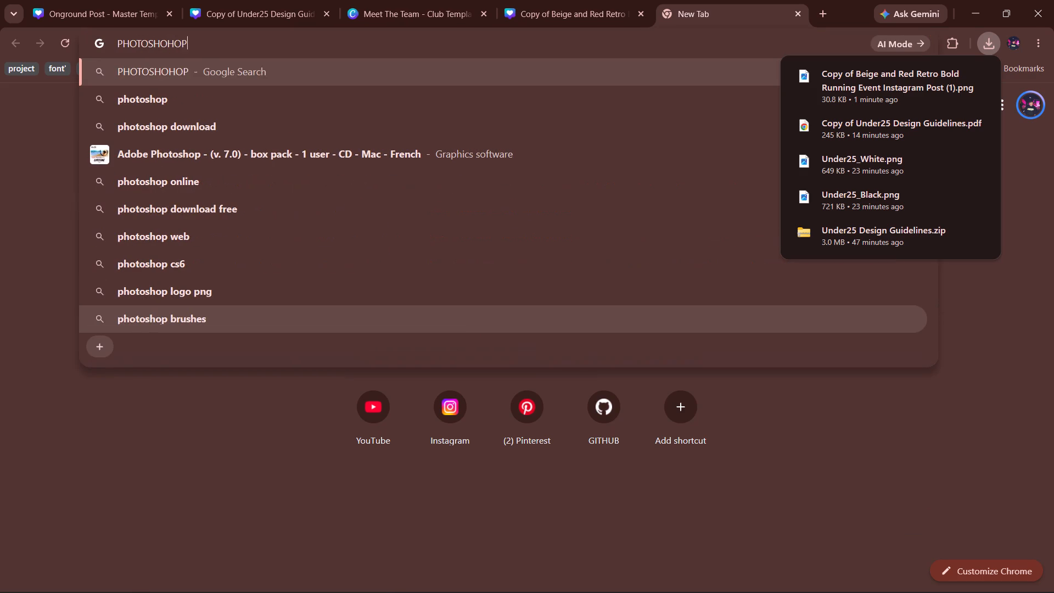
{"action": "key", "text": "BackSpace"}
{"action": "key", "text": "BackSpace"}
{"action": "key", "text": "BackSpace"}
{"action": "key", "text": "BackSpace"}
{"action": "key", "text": "p"}
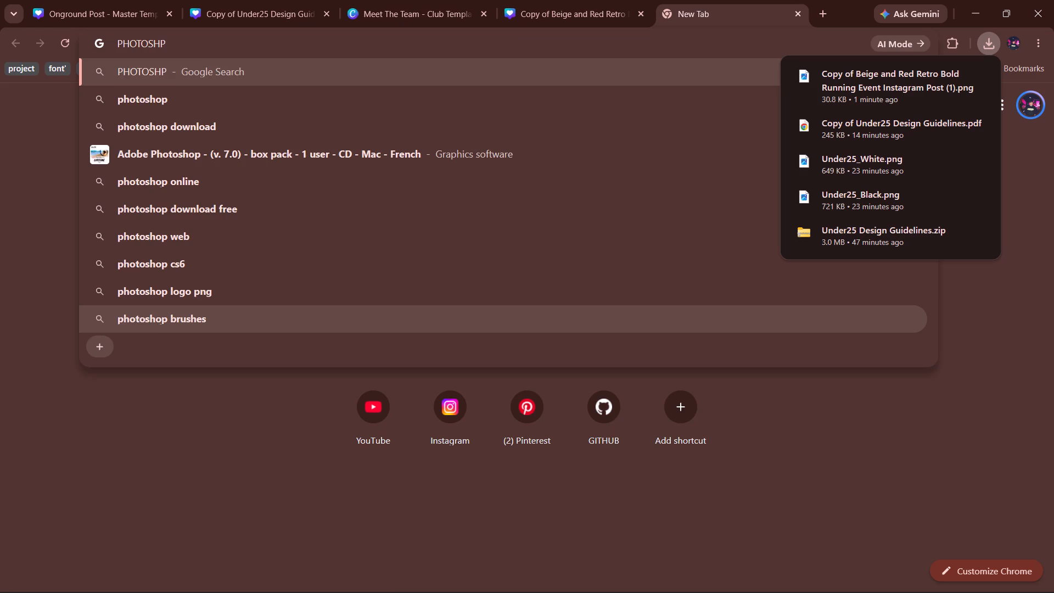
{"action": "key", "text": "BackSpace"}
{"action": "key", "text": "space"}
{"action": "type", "text": "proj"}
{"action": "type", "text": "ect size for A"}
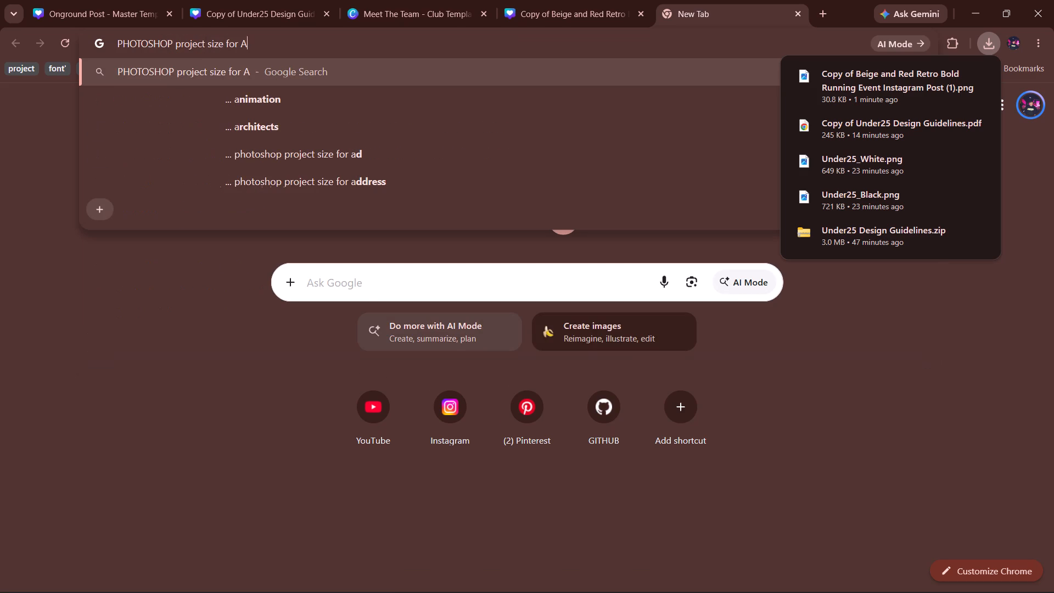
{"action": "type", "text": "4 ps"}
{"action": "key", "text": "BackSpace"}
{"action": "type", "text": "is"}
{"action": "key", "text": "BackSpace"}
{"action": "key", "text": "BackSpace"}
{"action": "type", "text": "oster"}
{"action": "key", "text": "Return"}
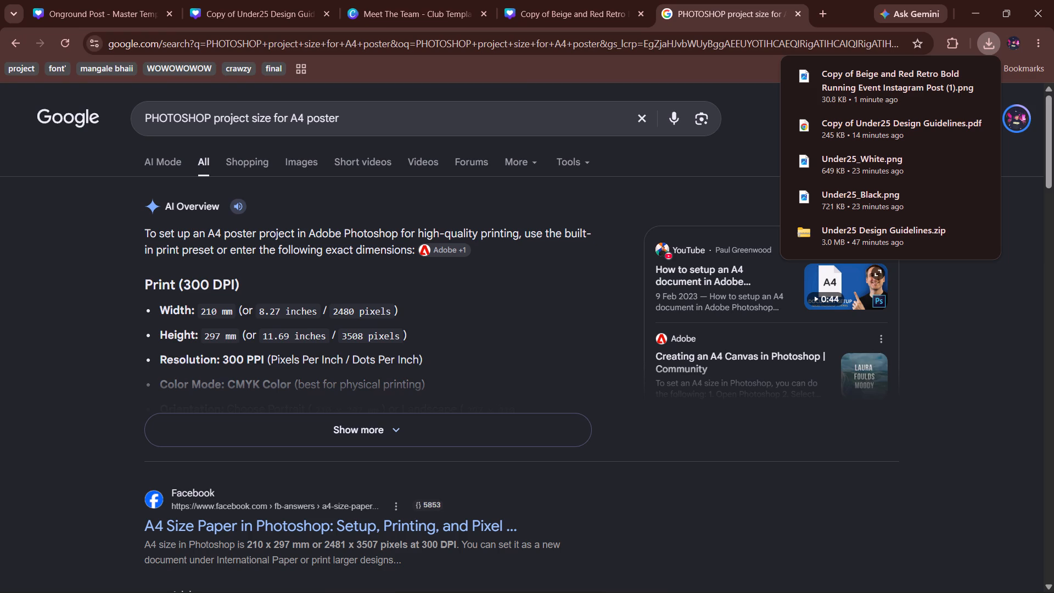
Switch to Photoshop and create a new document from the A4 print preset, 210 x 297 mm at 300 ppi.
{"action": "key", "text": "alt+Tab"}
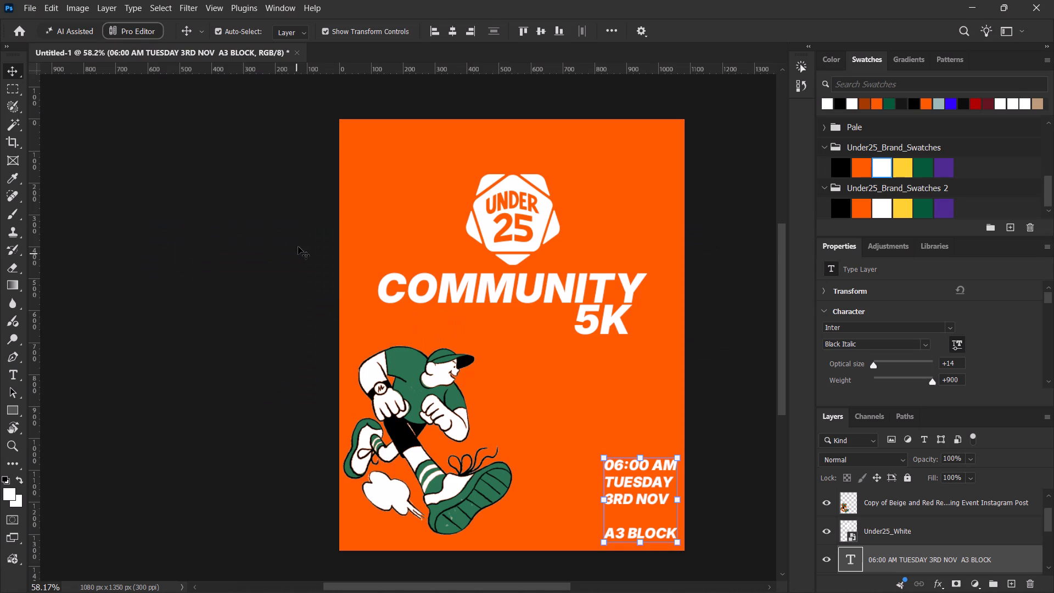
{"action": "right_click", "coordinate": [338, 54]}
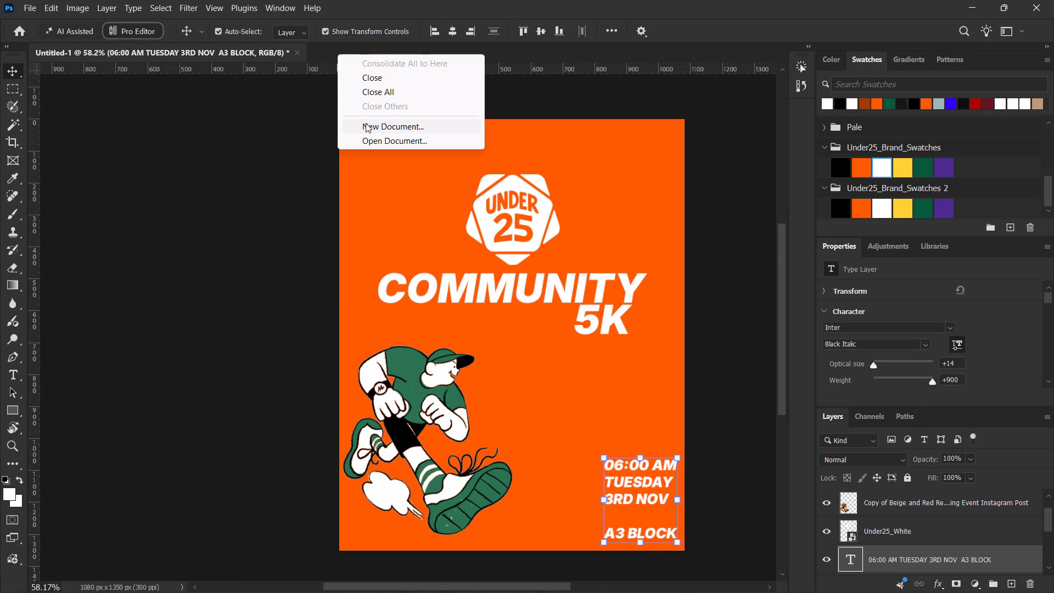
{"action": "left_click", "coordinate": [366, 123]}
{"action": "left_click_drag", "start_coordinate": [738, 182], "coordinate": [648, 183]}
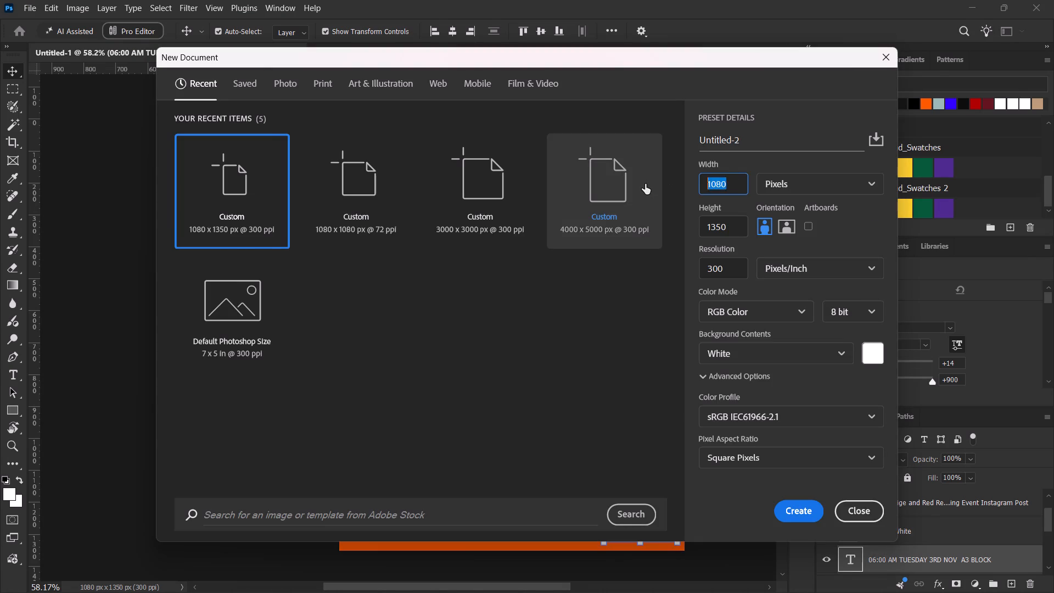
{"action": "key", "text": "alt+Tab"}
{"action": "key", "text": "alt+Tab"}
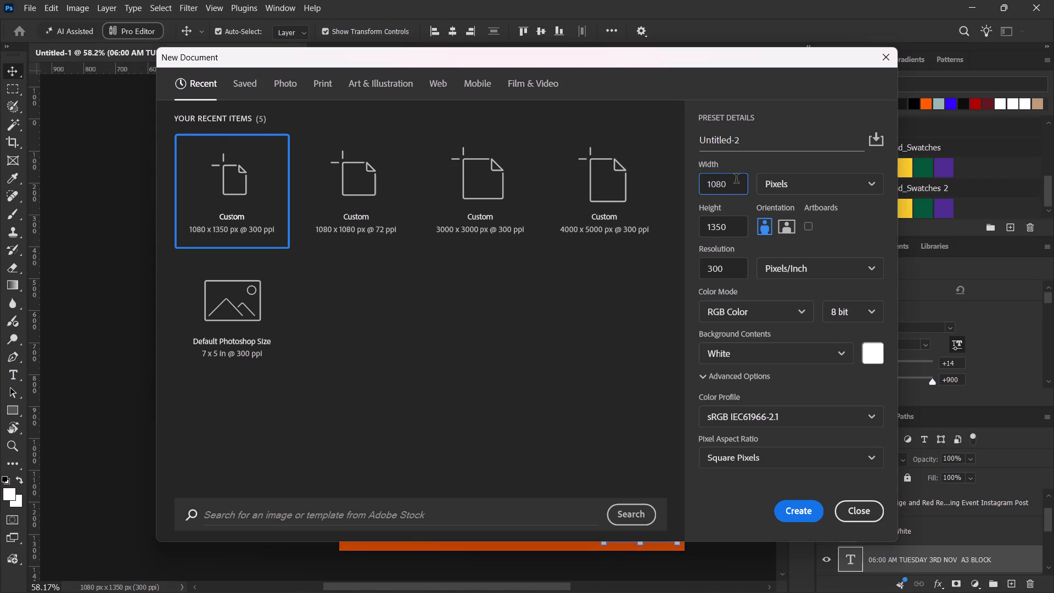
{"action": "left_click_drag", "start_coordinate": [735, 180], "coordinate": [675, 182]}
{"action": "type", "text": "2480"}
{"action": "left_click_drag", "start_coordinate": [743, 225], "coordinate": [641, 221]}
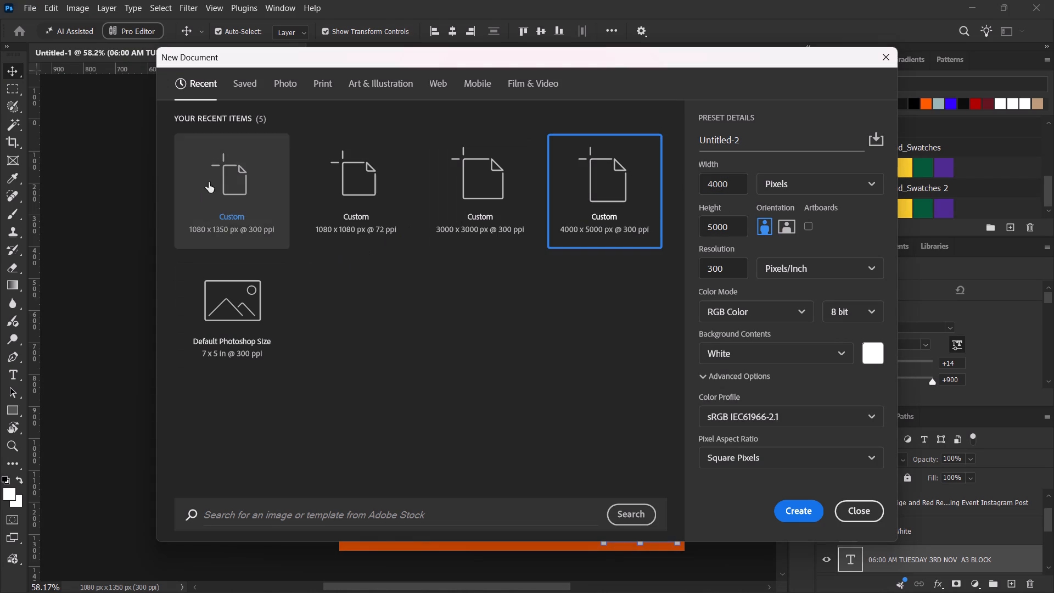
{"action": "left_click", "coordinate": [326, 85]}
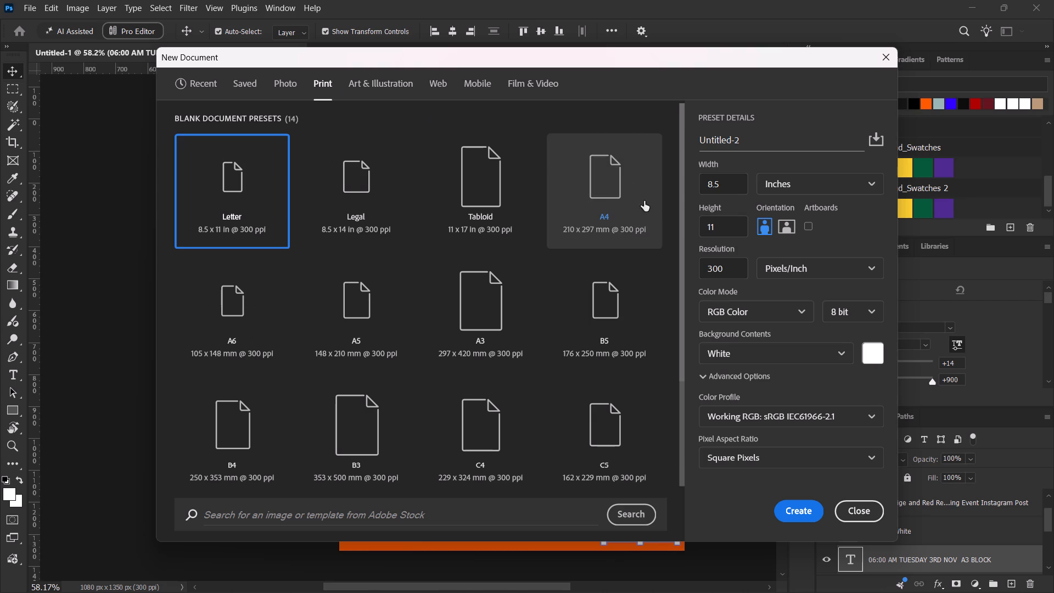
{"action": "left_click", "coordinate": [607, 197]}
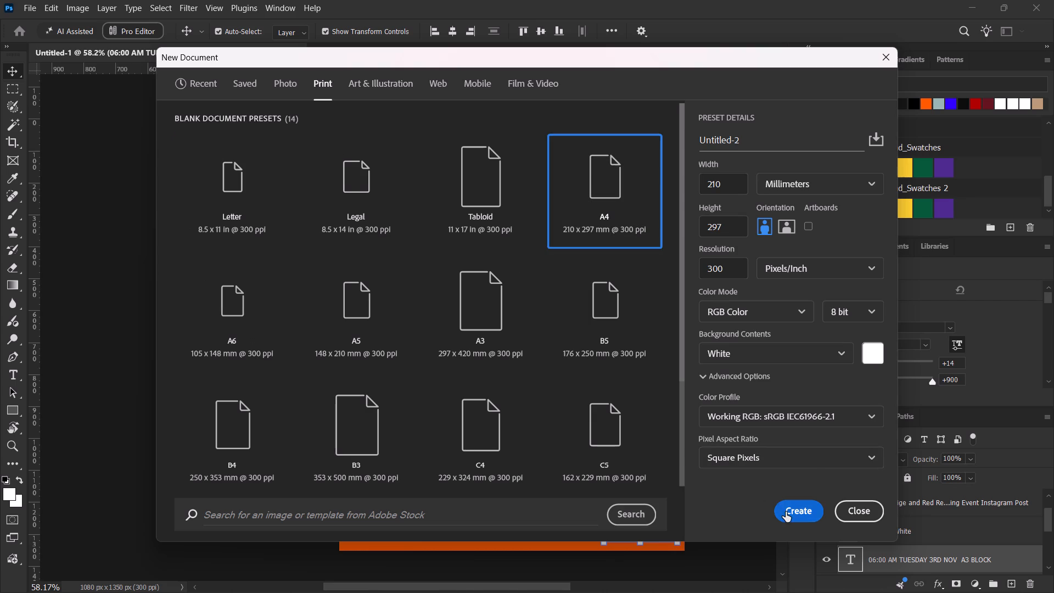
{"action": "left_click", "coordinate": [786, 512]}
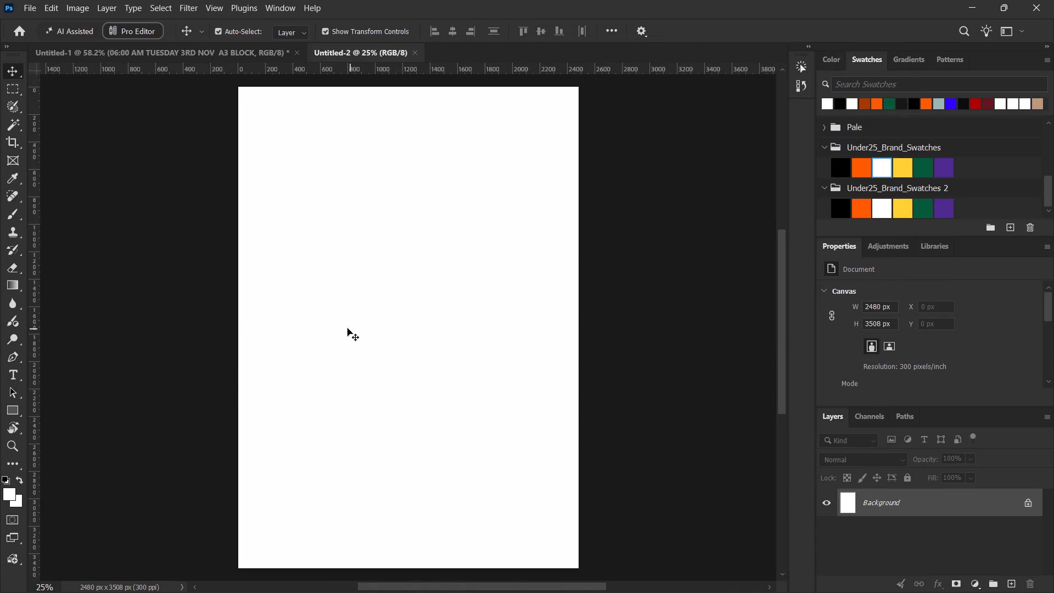
Return to the Google results in Chrome and expand the AI overview on A4 poster setup.
{"action": "key", "text": "alt+Tab"}
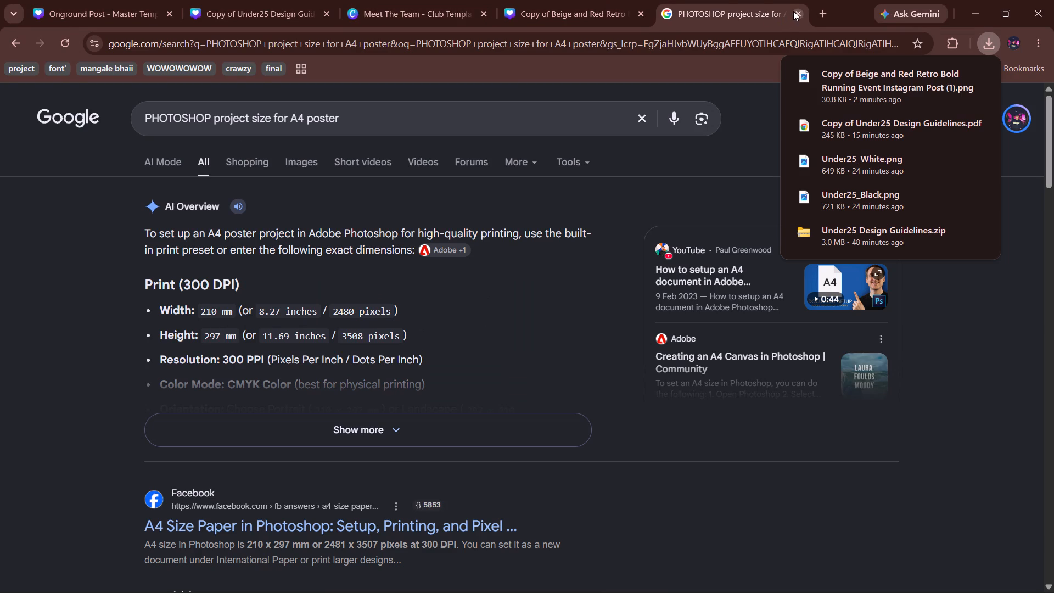
{"action": "left_click", "coordinate": [405, 443]}
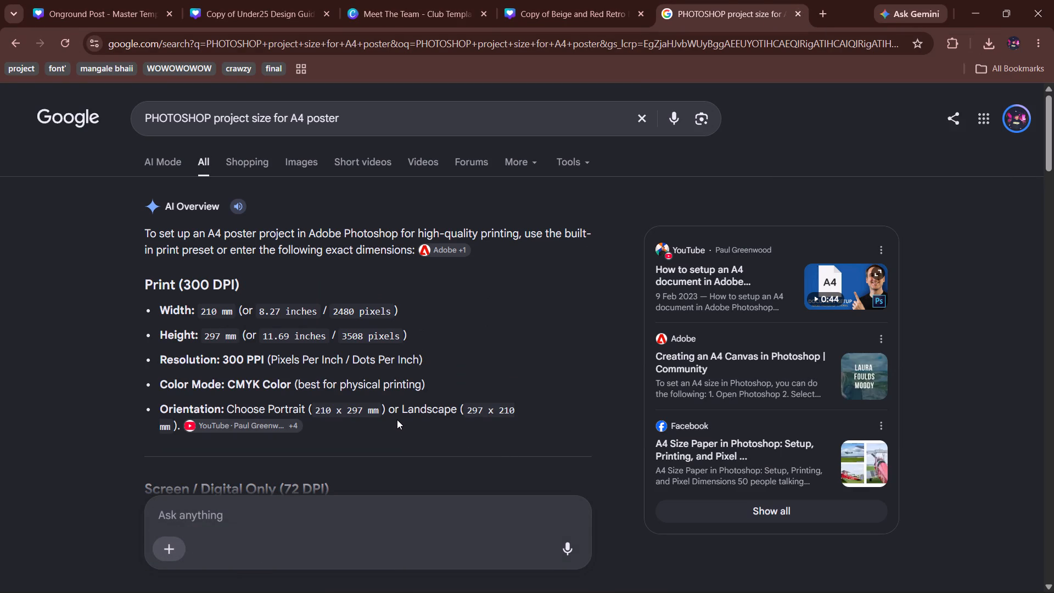
Switch to Photoshop, close the blank A4 document and create a fresh A4 one, 210 x 297 mm at 300 ppi in RGB.
{"action": "key", "text": "alt+Tab"}
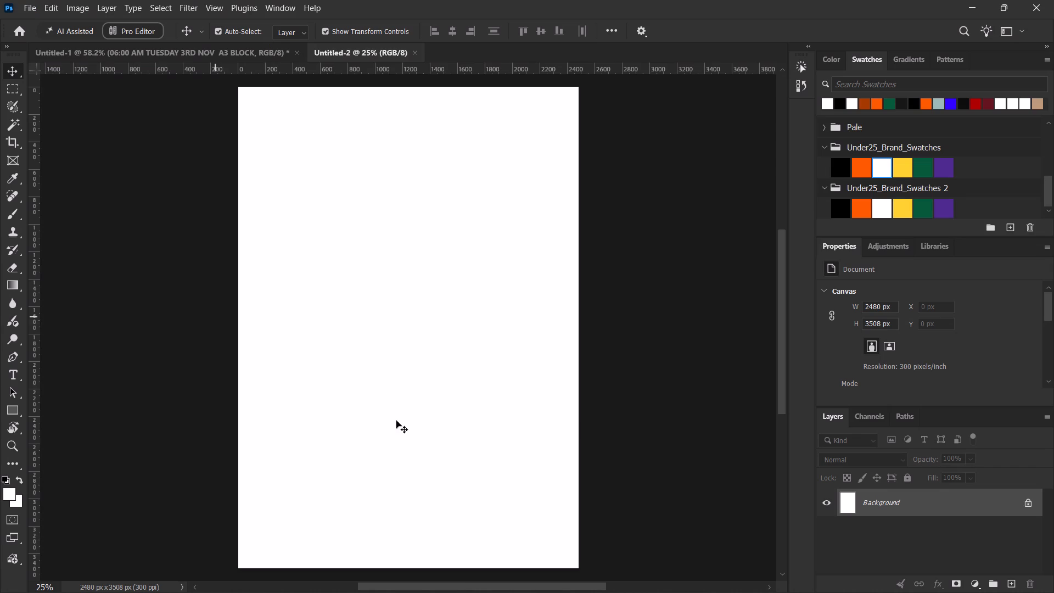
{"action": "left_click", "coordinate": [412, 55]}
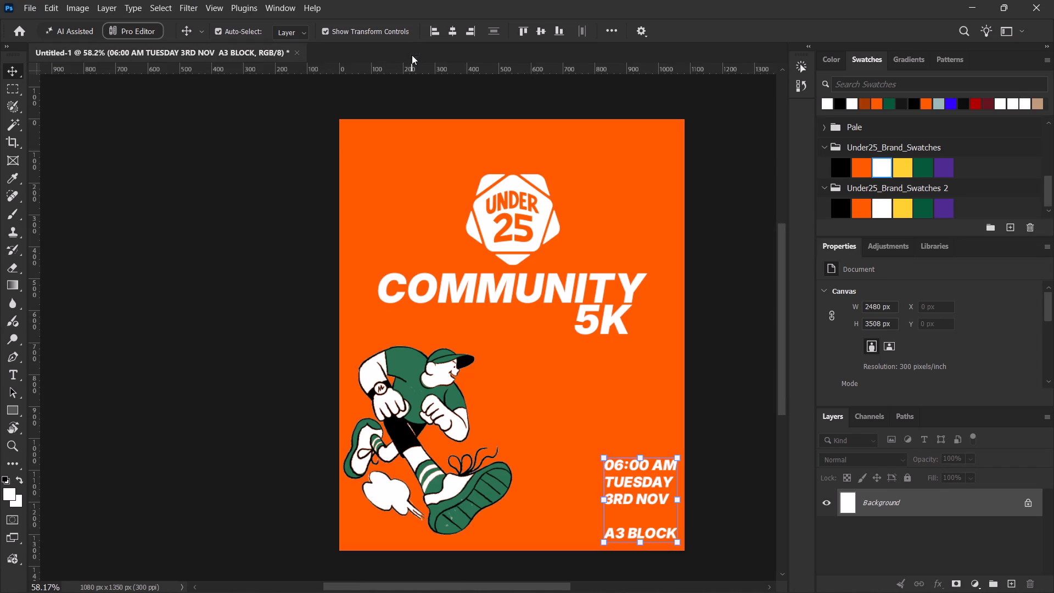
{"action": "right_click", "coordinate": [340, 52]}
{"action": "left_click", "coordinate": [397, 124]}
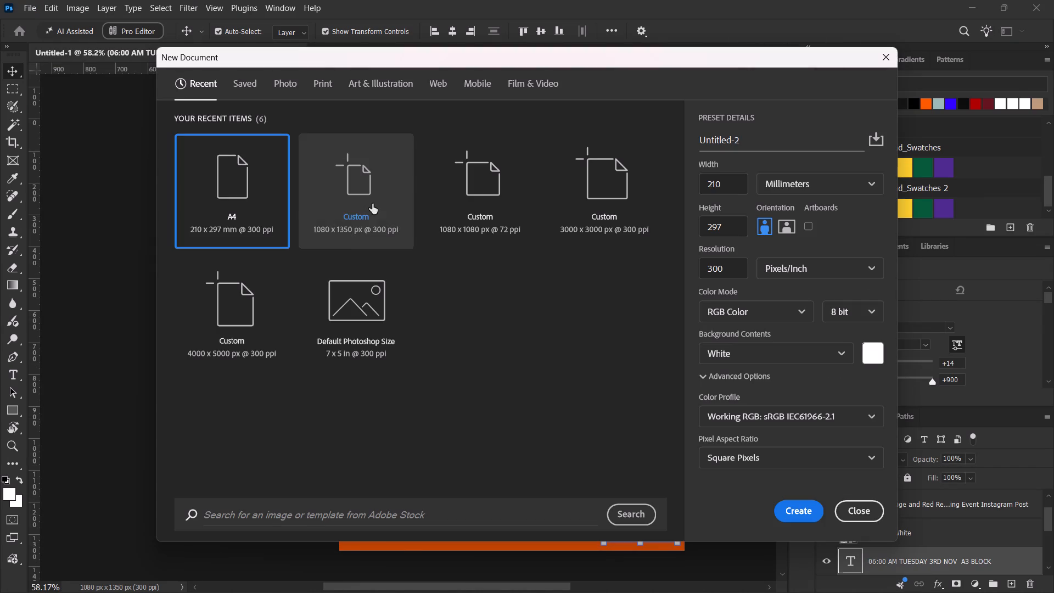
{"action": "left_click", "coordinate": [791, 517]}
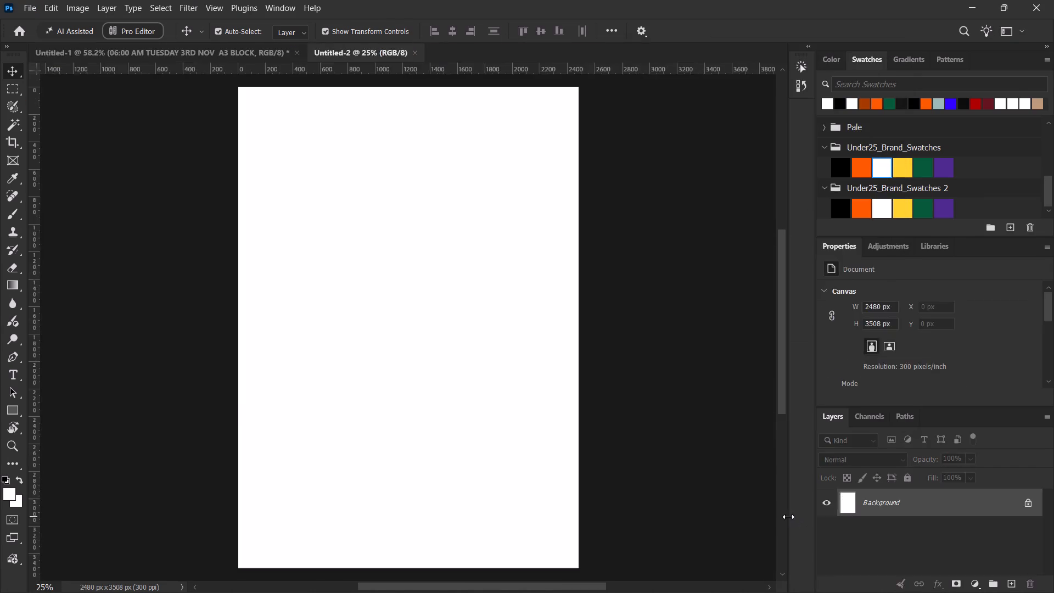
Switch to Chrome, read the overview's A4 print, screen and Photoshop setup guidance, and close the search tab.
{"action": "key", "text": "alt+Tab"}
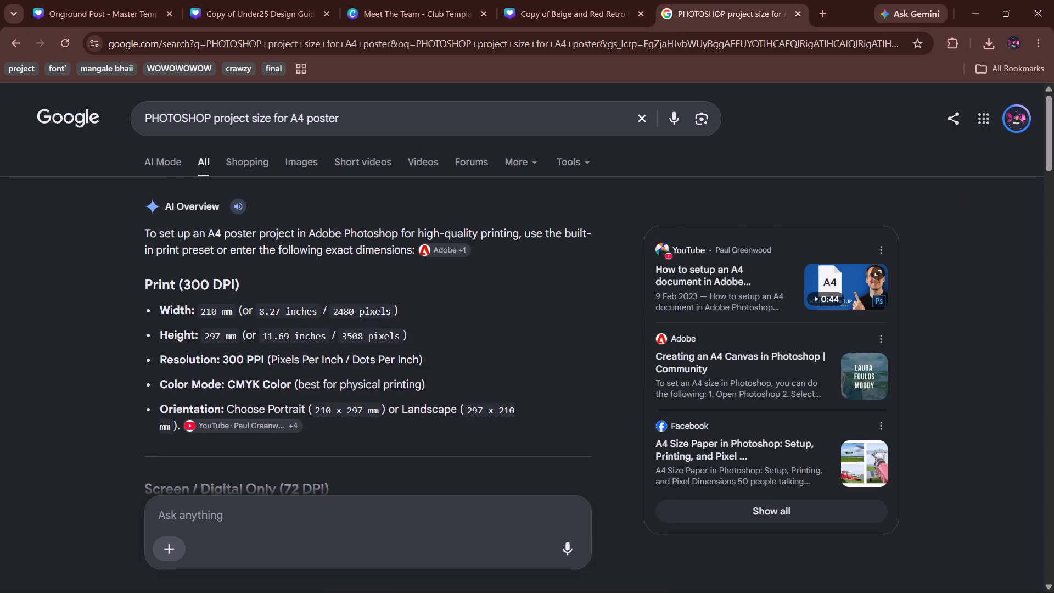
{"action": "scroll", "coordinate": [316, 384], "scroll_direction": "down", "scroll_amount": 2}
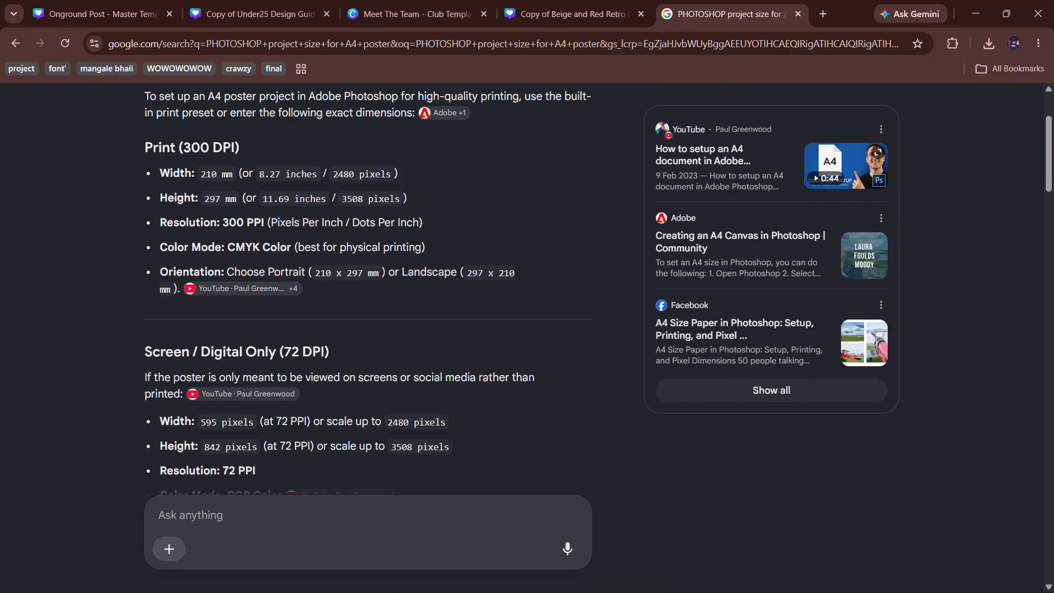
{"action": "scroll", "coordinate": [526, 384], "scroll_direction": "down", "scroll_amount": 1}
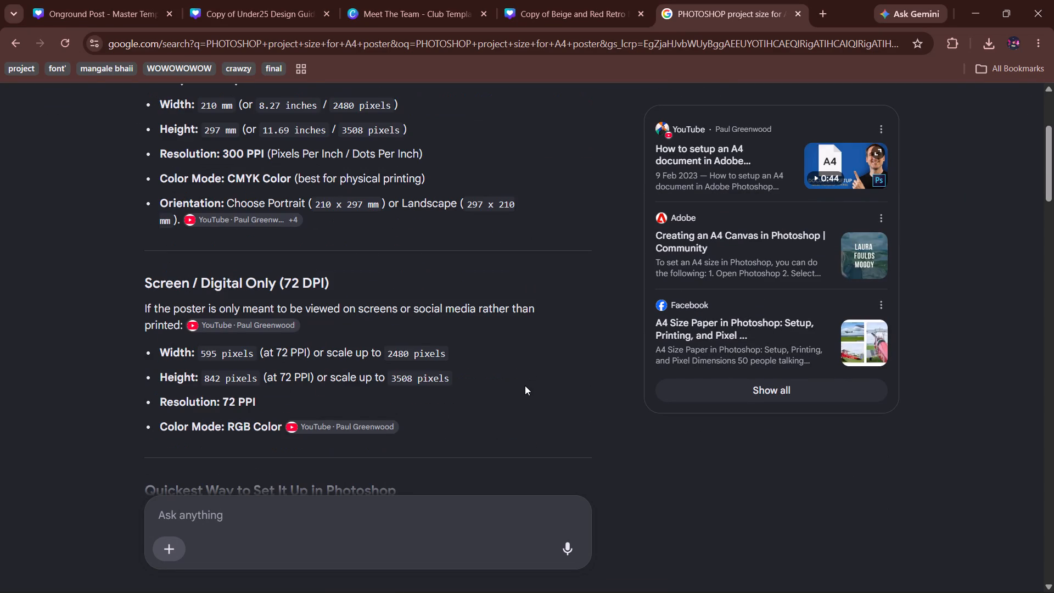
{"action": "scroll", "coordinate": [525, 385], "scroll_direction": "down", "scroll_amount": 3}
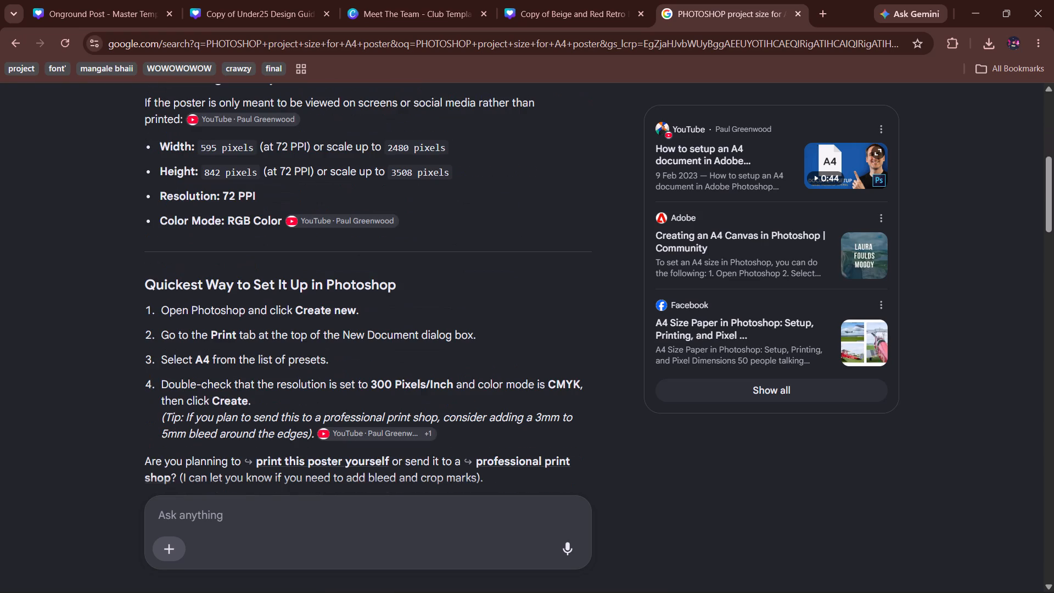
{"action": "scroll", "coordinate": [525, 386], "scroll_direction": "down", "scroll_amount": 1}
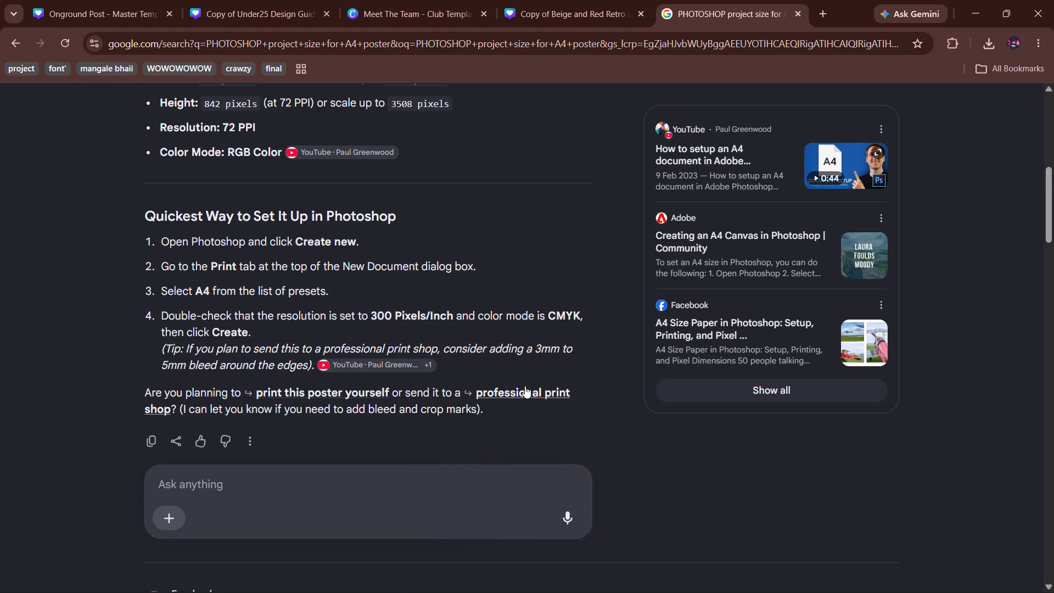
{"action": "scroll", "coordinate": [525, 386], "scroll_direction": "down", "scroll_amount": 2}
{"action": "scroll", "coordinate": [523, 386], "scroll_direction": "up", "scroll_amount": 4}
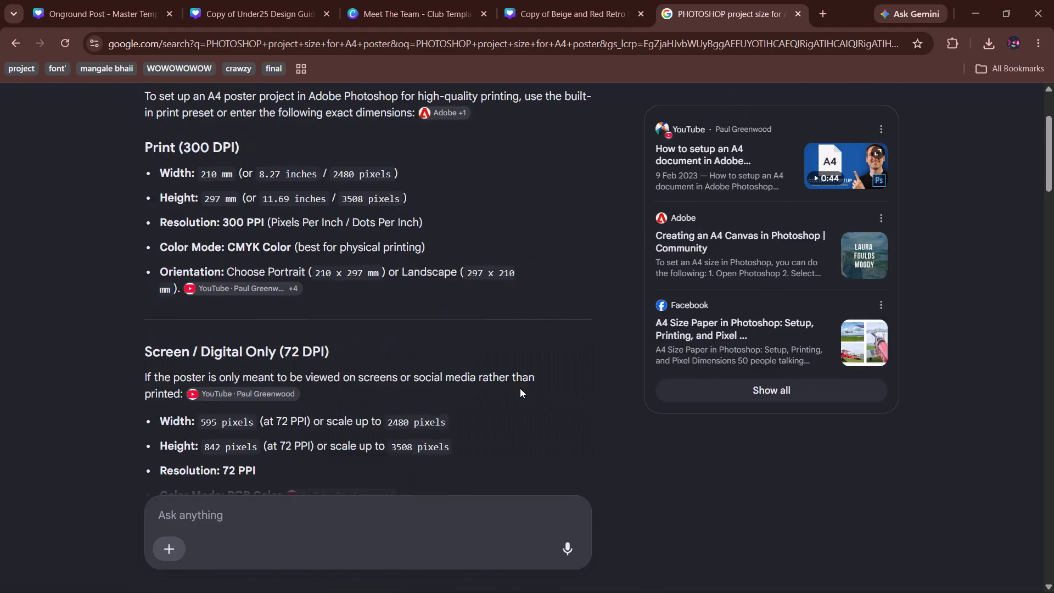
{"action": "scroll", "coordinate": [520, 388], "scroll_direction": "up", "scroll_amount": 9}
{"action": "left_click", "coordinate": [801, 15]}
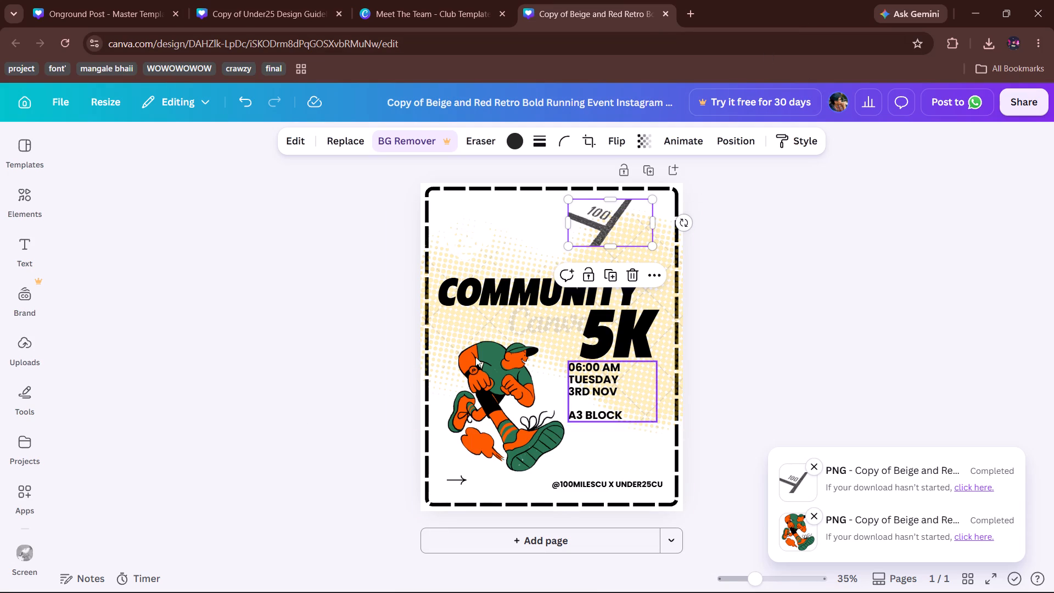
Dismiss both completed PNG download notifications in the Canva running poster and toggle the page thumbnails.
{"action": "left_click", "coordinate": [815, 463]}
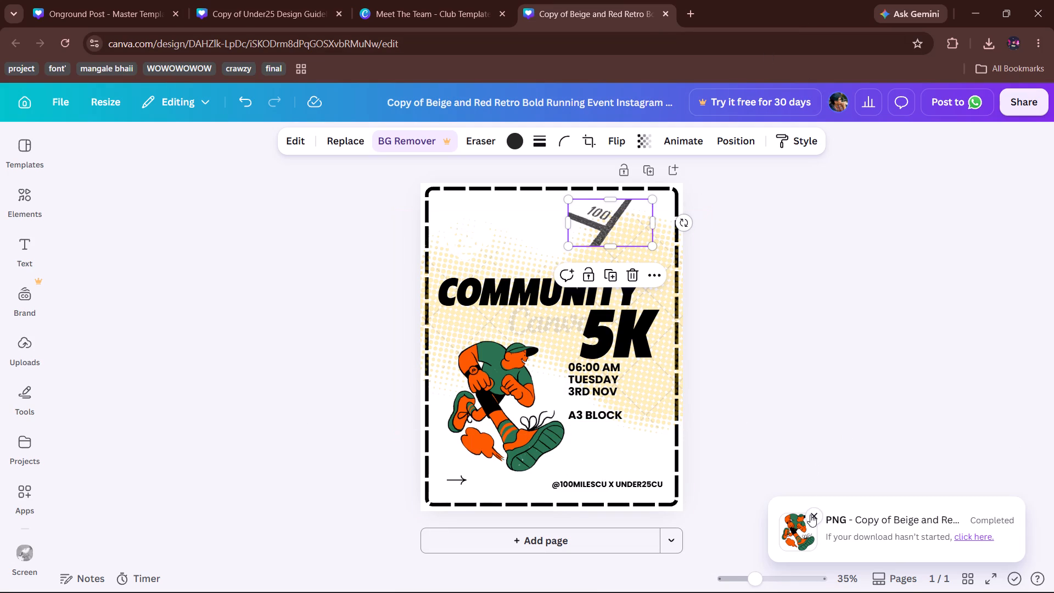
{"action": "left_click", "coordinate": [810, 514]}
{"action": "left_click", "coordinate": [901, 578]}
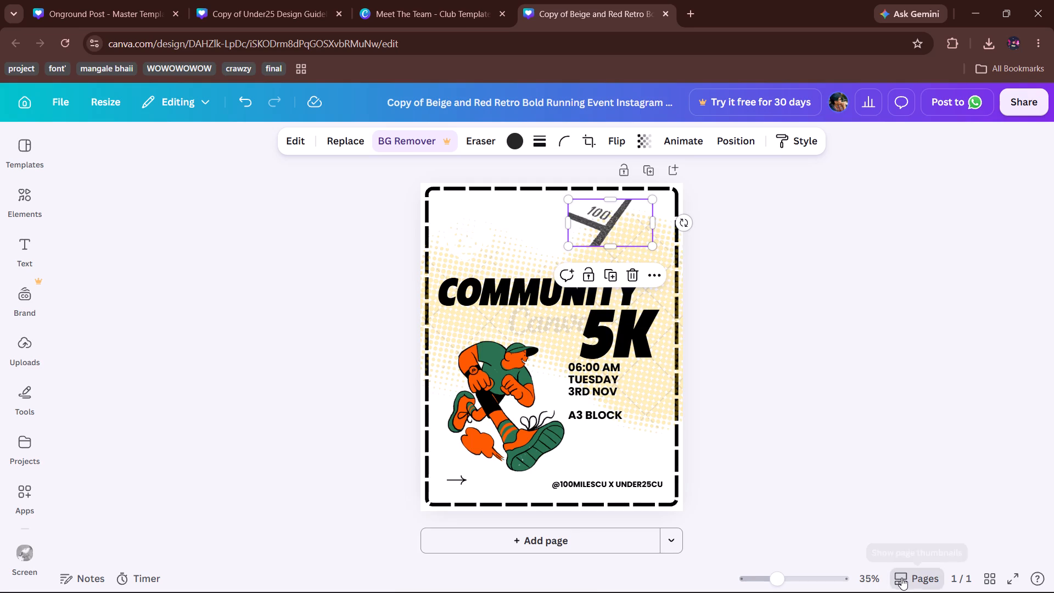
Show the page thumbnails in the Canva running poster and look through the options for page 1.
{"action": "left_click", "coordinate": [901, 578]}
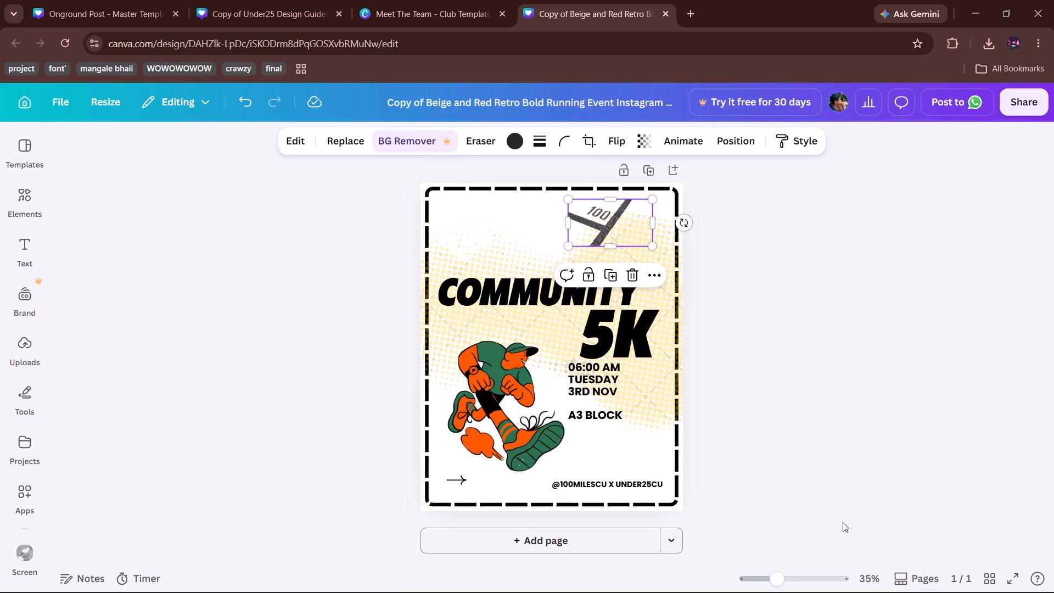
{"action": "left_click", "coordinate": [900, 574]}
{"action": "right_click", "coordinate": [506, 538]}
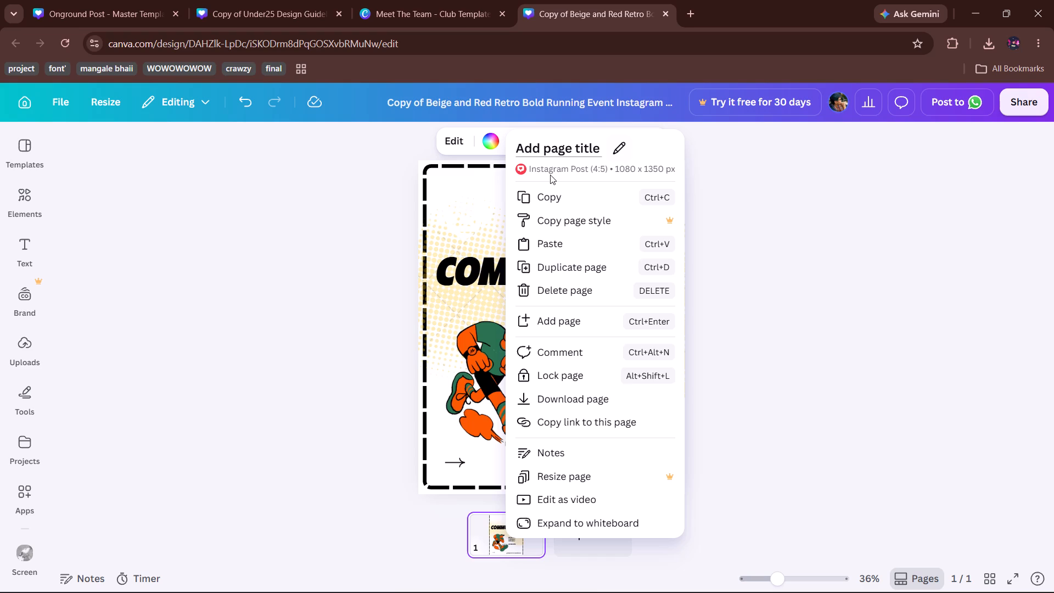
{"action": "left_click", "coordinate": [778, 212]}
Switch to Photoshop and close the blank A4 document, leaving the orange COMMUNITY 5K poster open.
{"action": "key", "text": "alt+Tab"}
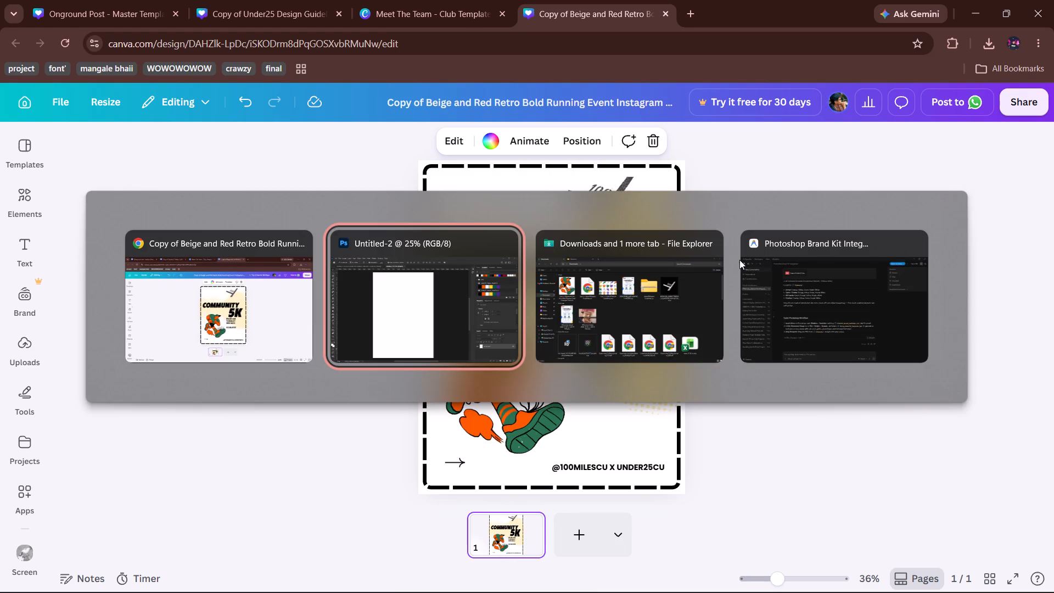
{"action": "key", "text": "alt+Tab"}
{"action": "key", "text": "alt+Tab"}
{"action": "key", "text": "alt+Tab"}
{"action": "key", "text": "alt+Tab"}
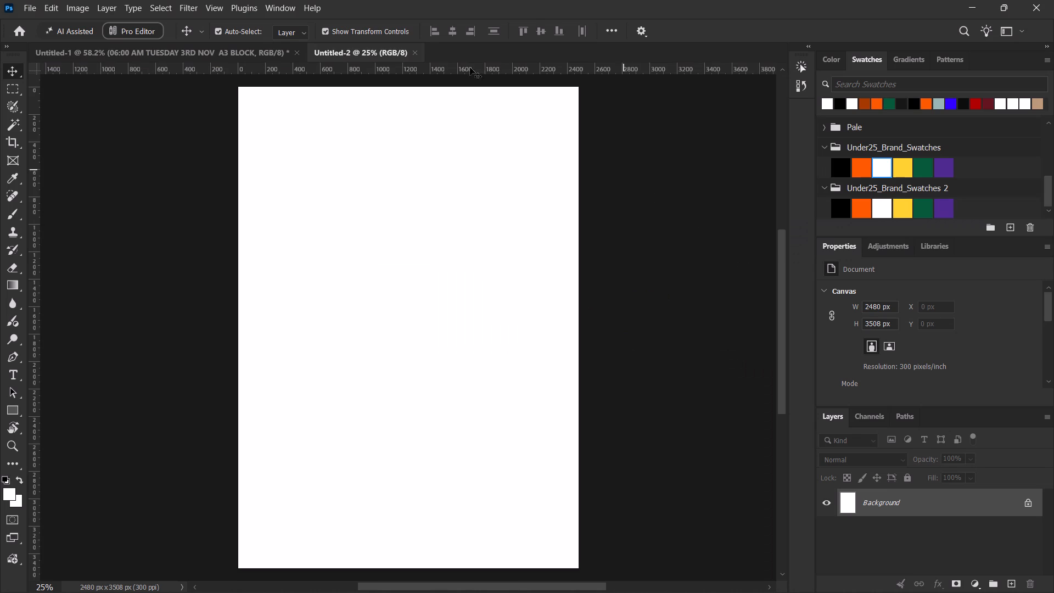
{"action": "left_click", "coordinate": [413, 50]}
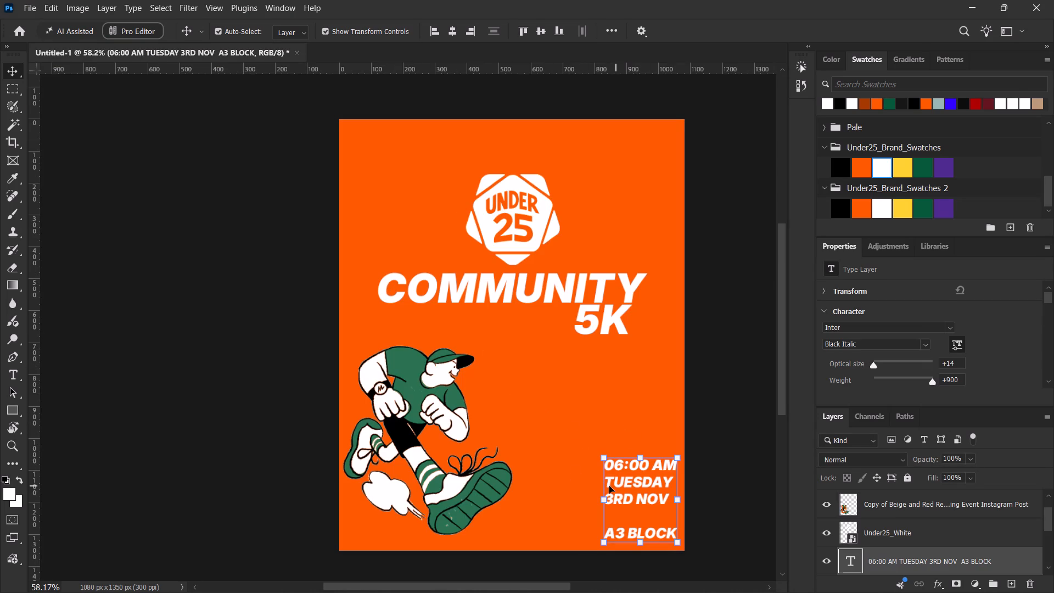
Examine the Under25 logo, COMMUNITY 5K title, runner illustration and event details on the orange poster, up close and as a whole.
{"action": "scroll", "coordinate": [535, 137], "scroll_direction": "up", "scroll_amount": 11, "text": "alt"}
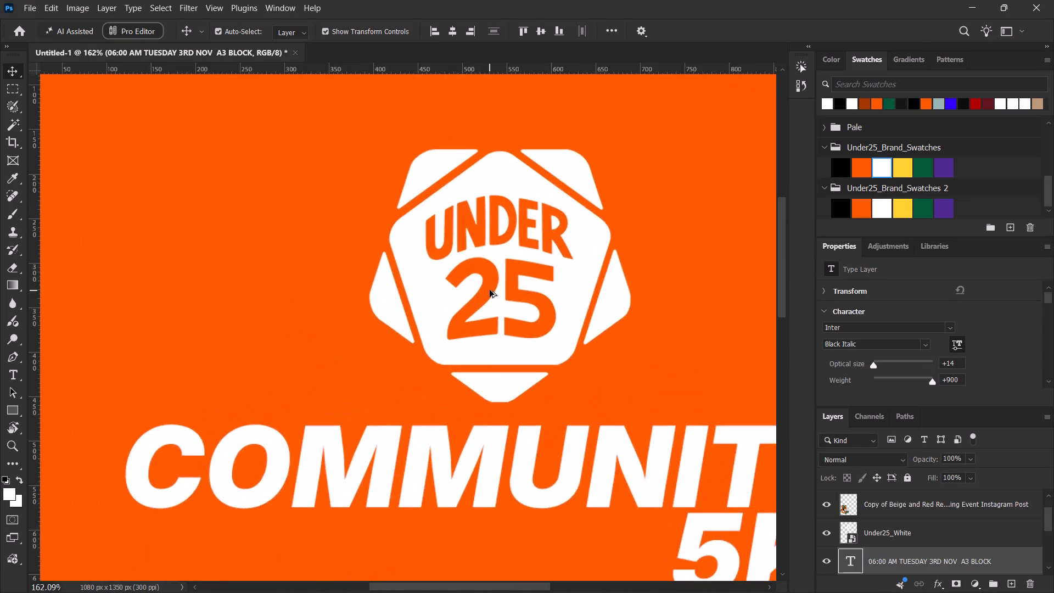
{"action": "scroll", "coordinate": [490, 290], "scroll_direction": "up", "scroll_amount": 6, "text": "alt"}
{"action": "scroll", "coordinate": [489, 290], "scroll_direction": "down", "scroll_amount": 3, "text": "alt"}
{"action": "scroll", "coordinate": [489, 290], "scroll_direction": "up", "scroll_amount": 1, "text": "alt"}
{"action": "scroll", "coordinate": [489, 290], "scroll_direction": "down", "scroll_amount": 3, "text": "alt"}
{"action": "scroll", "coordinate": [489, 290], "scroll_direction": "up", "scroll_amount": 1, "text": "alt"}
{"action": "scroll", "coordinate": [489, 290], "scroll_direction": "down", "scroll_amount": 8, "text": "alt"}
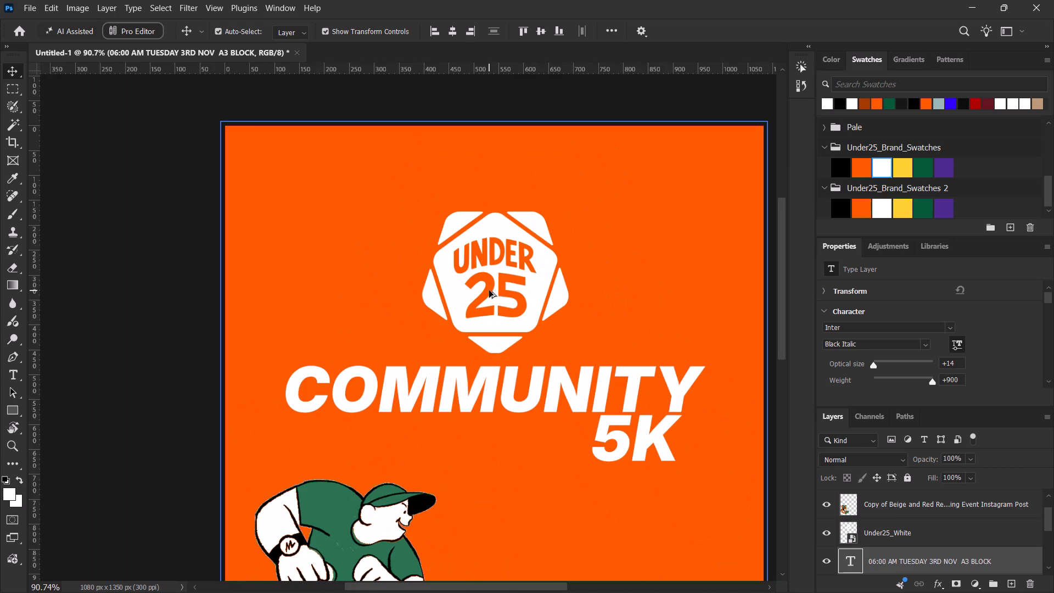
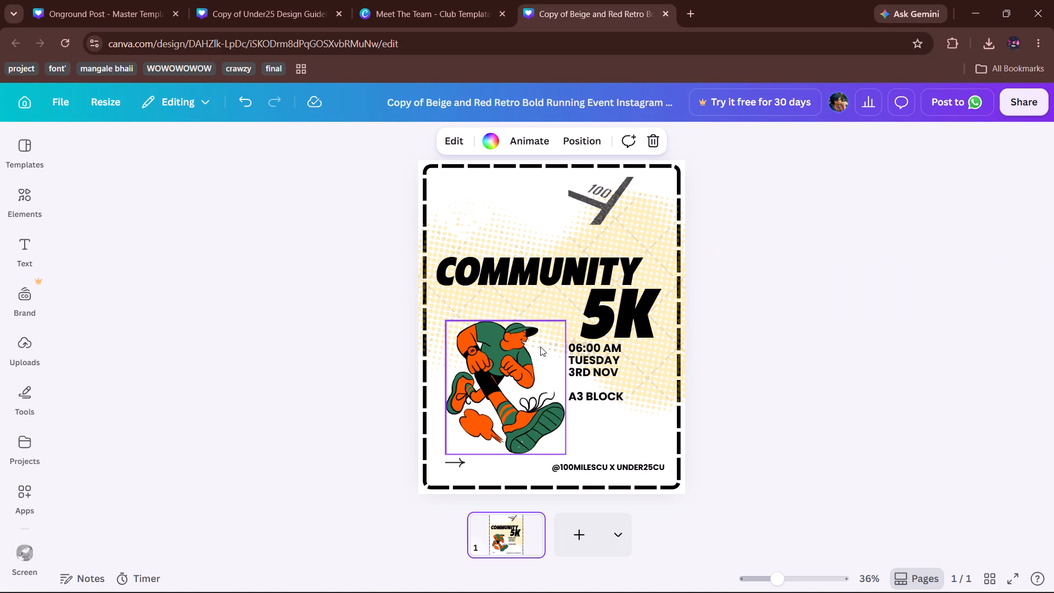
{"action": "left_click", "coordinate": [595, 467]}
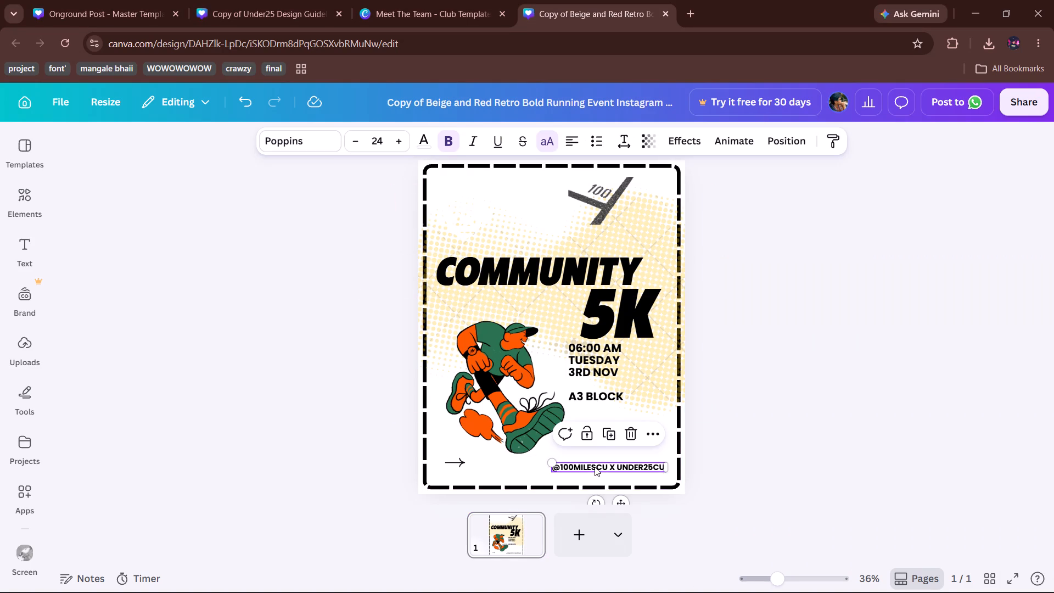
{"action": "left_click", "coordinate": [595, 463]}
{"action": "left_click", "coordinate": [596, 467]}
{"action": "key", "text": "ctrl+a"}
{"action": "key", "text": "ctrl+c"}
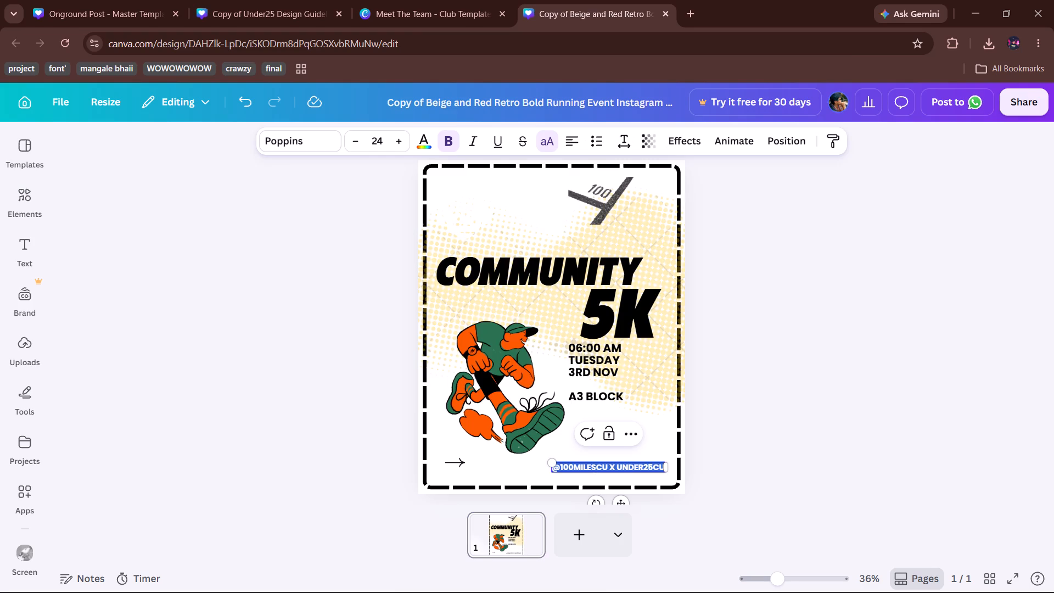
{"action": "key", "text": "alt+Tab"}
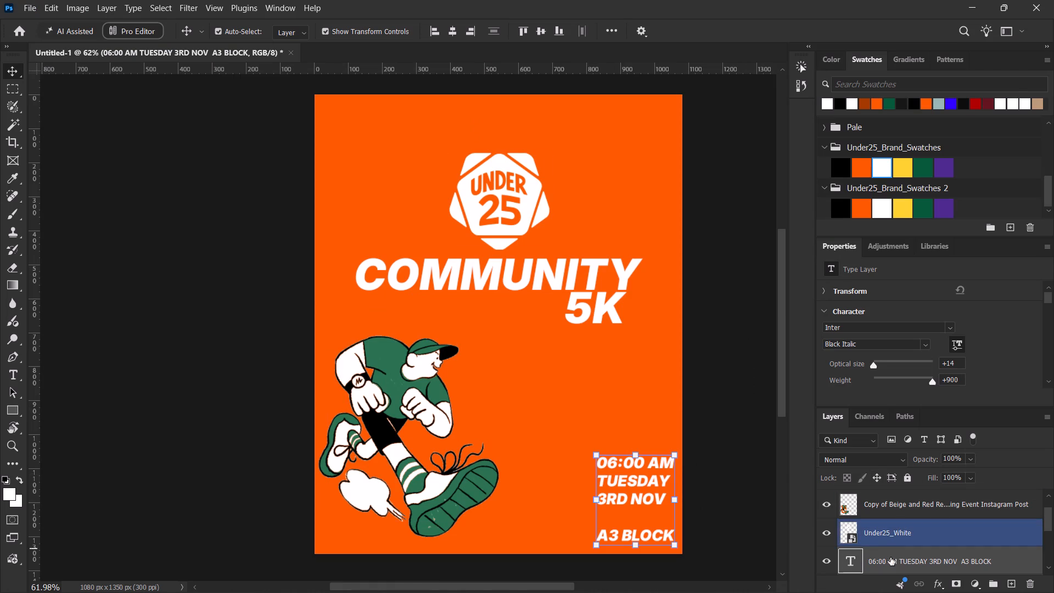
{"action": "left_click_drag", "start_coordinate": [640, 500], "coordinate": [556, 396], "text": "alt"}
{"action": "double_click", "coordinate": [556, 396], "text": "alt"}
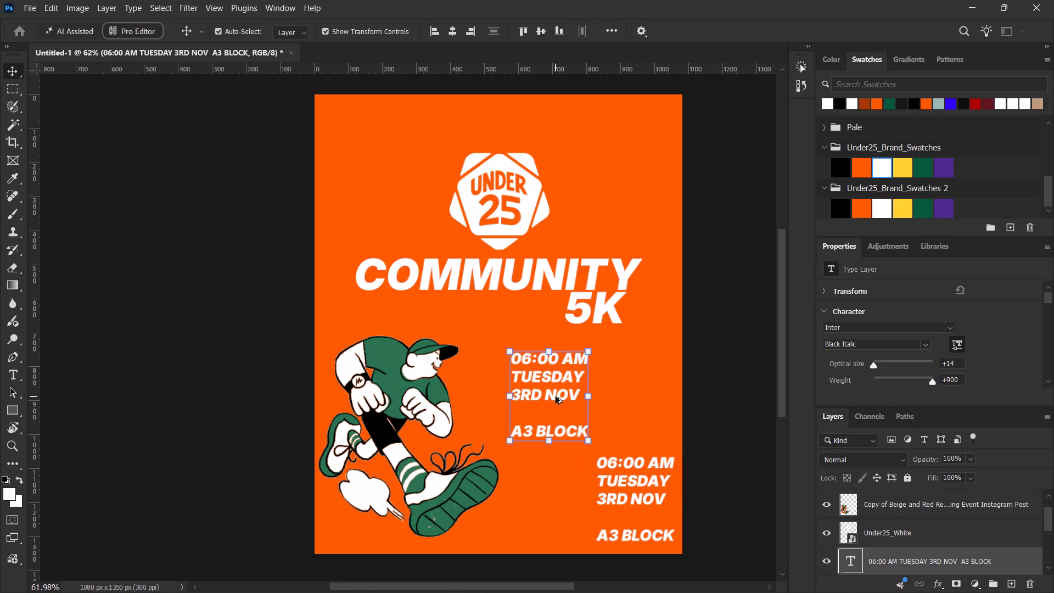
{"action": "key", "text": "ctrl+a"}
{"action": "key", "text": "ctrl+v"}
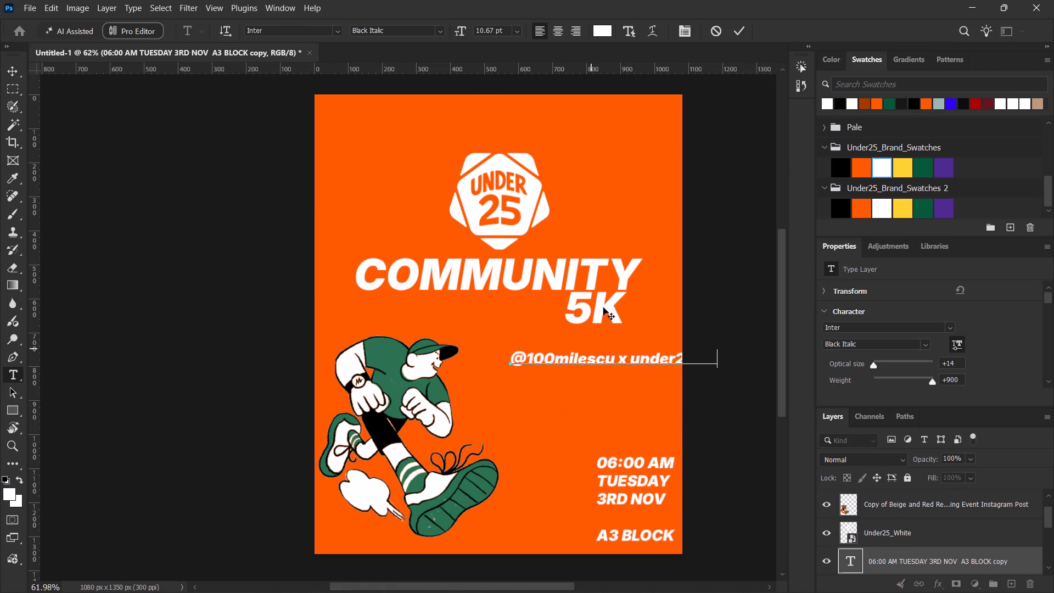
Format the whole handle line in All Caps and commit the text.
{"action": "key", "text": "ctrl+a"}
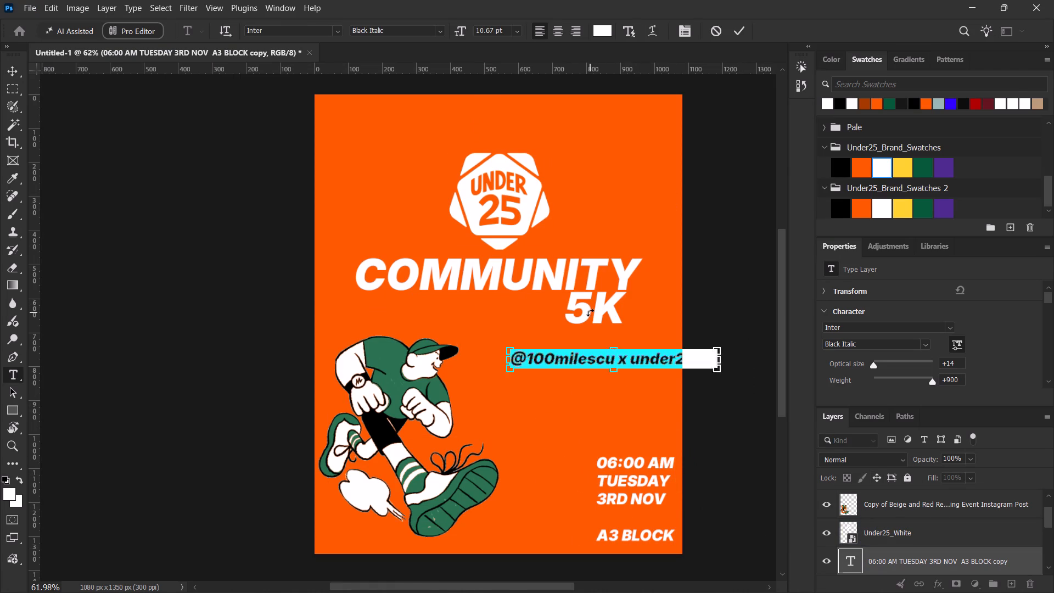
{"action": "scroll", "coordinate": [983, 313], "scroll_direction": "down", "scroll_amount": 3}
{"action": "scroll", "coordinate": [873, 372], "scroll_direction": "down", "scroll_amount": 3}
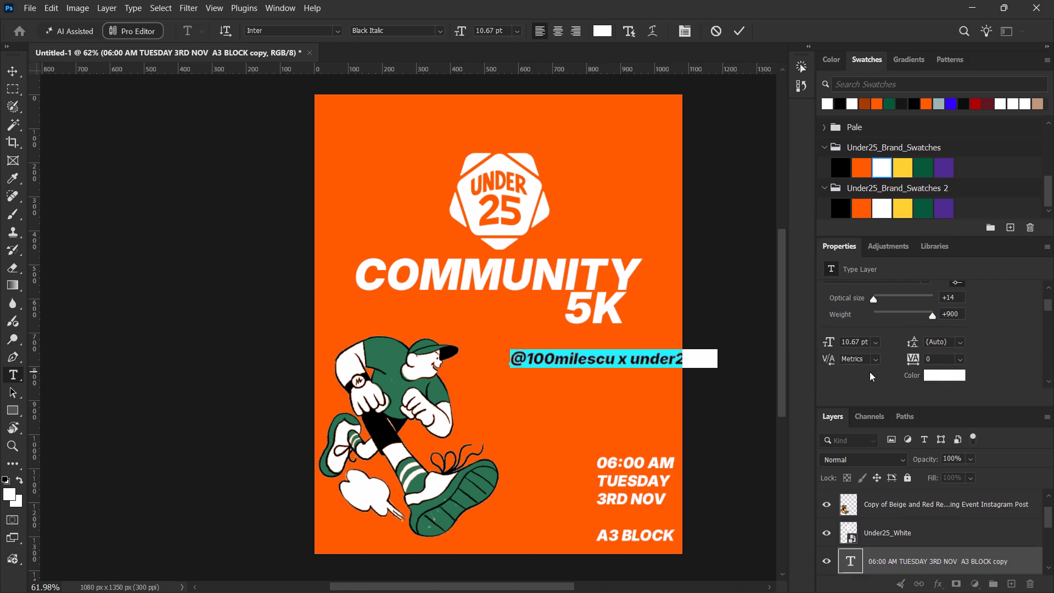
{"action": "scroll", "coordinate": [868, 370], "scroll_direction": "down", "scroll_amount": 3}
{"action": "scroll", "coordinate": [868, 370], "scroll_direction": "up", "scroll_amount": 1}
{"action": "scroll", "coordinate": [865, 367], "scroll_direction": "down", "scroll_amount": 8}
{"action": "left_click", "coordinate": [833, 327]}
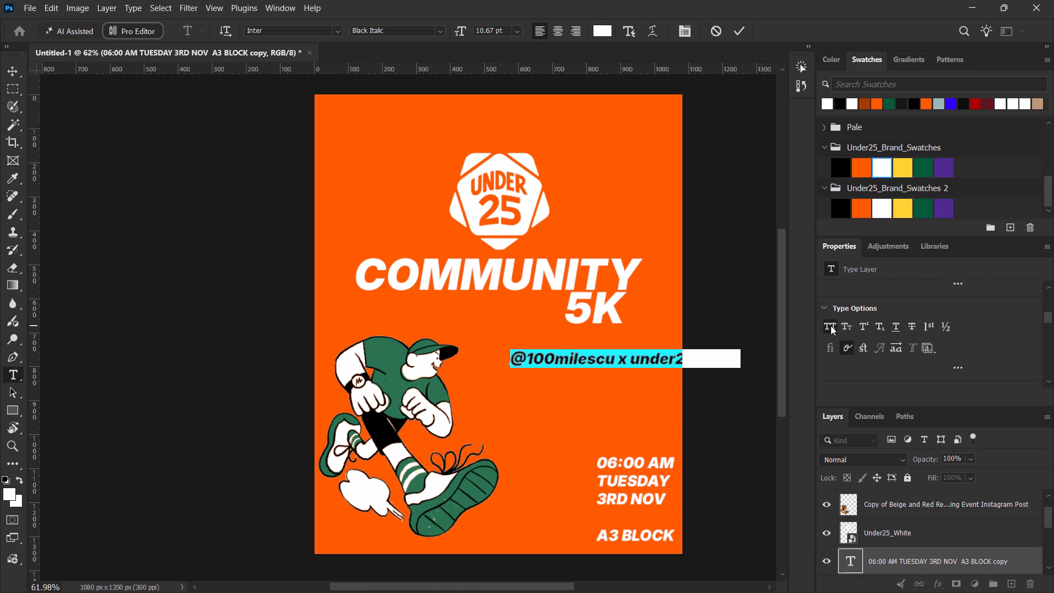
{"action": "left_click", "coordinate": [736, 35]}
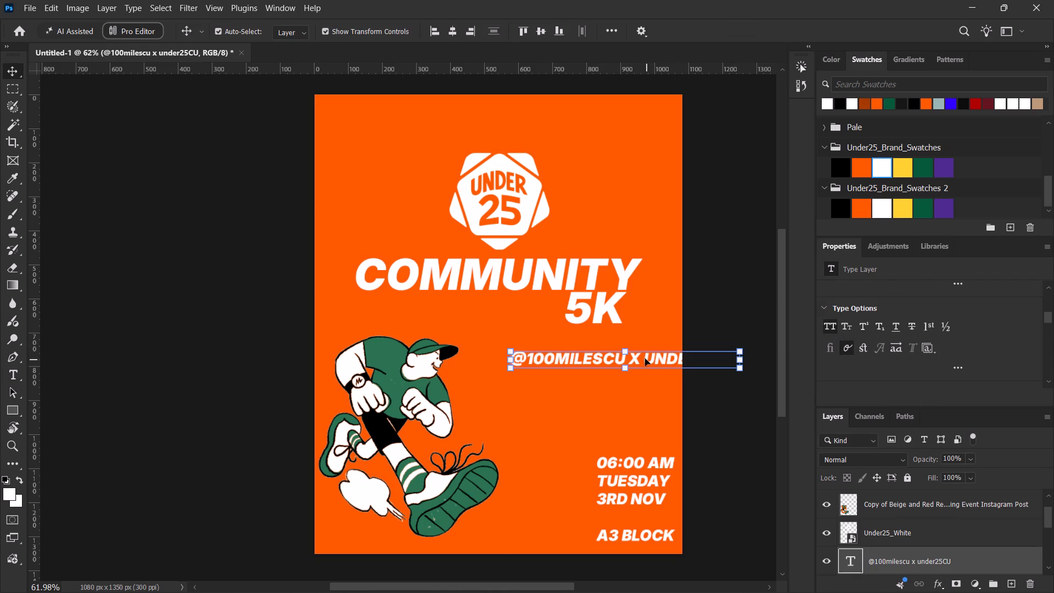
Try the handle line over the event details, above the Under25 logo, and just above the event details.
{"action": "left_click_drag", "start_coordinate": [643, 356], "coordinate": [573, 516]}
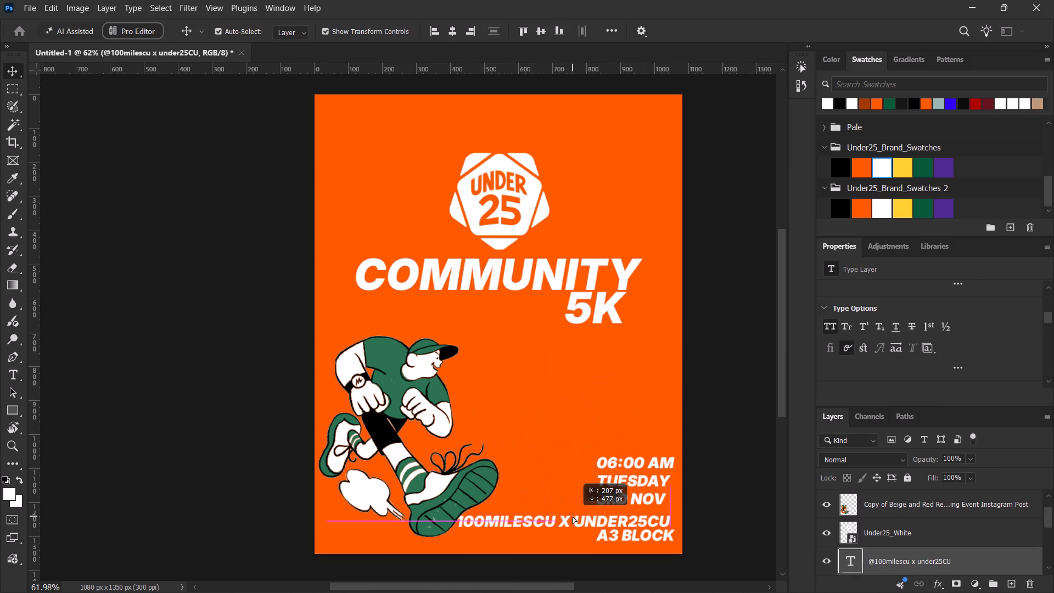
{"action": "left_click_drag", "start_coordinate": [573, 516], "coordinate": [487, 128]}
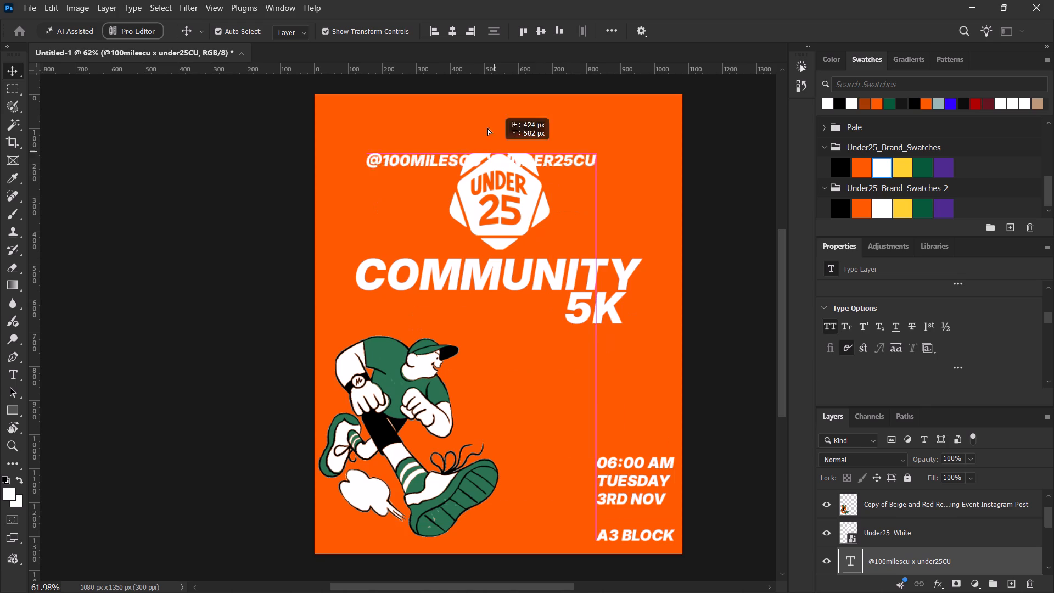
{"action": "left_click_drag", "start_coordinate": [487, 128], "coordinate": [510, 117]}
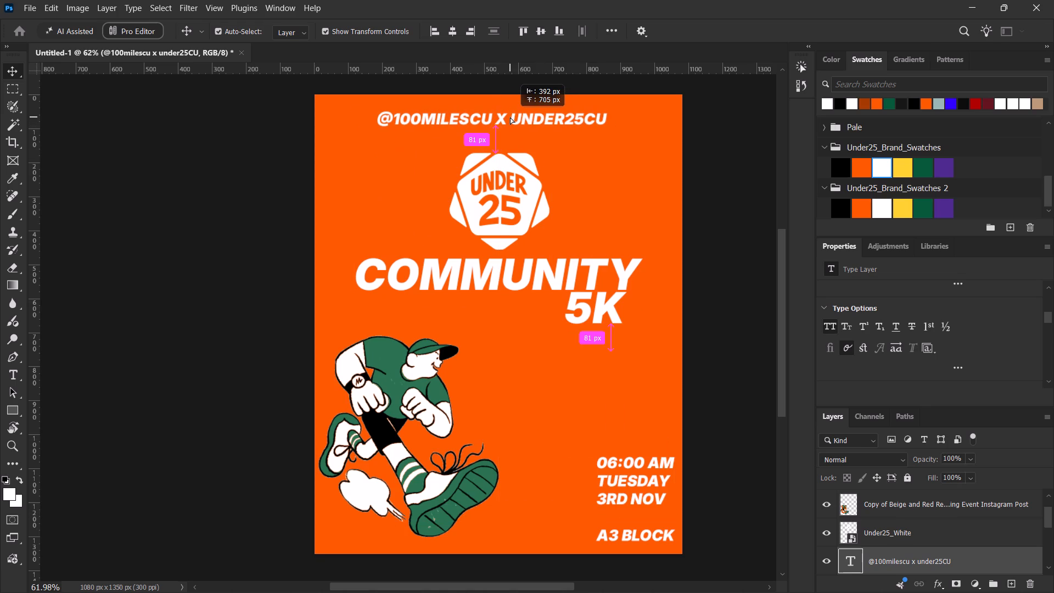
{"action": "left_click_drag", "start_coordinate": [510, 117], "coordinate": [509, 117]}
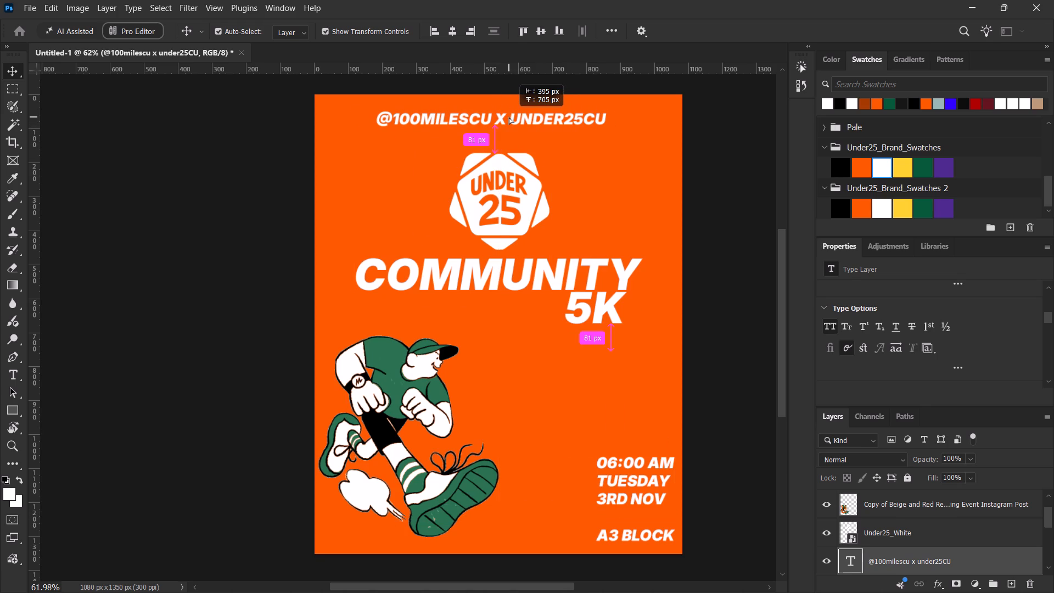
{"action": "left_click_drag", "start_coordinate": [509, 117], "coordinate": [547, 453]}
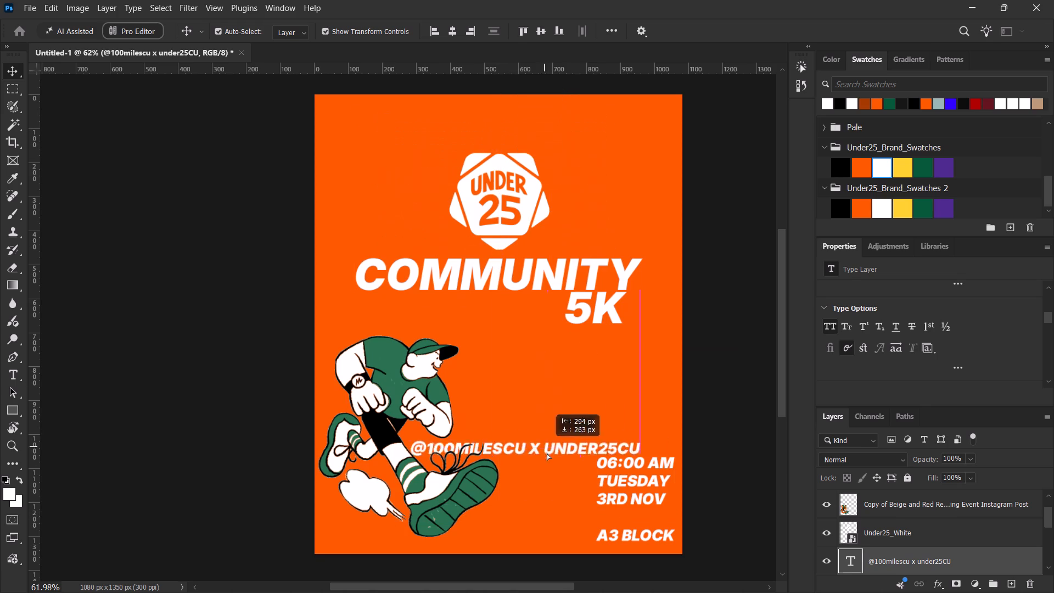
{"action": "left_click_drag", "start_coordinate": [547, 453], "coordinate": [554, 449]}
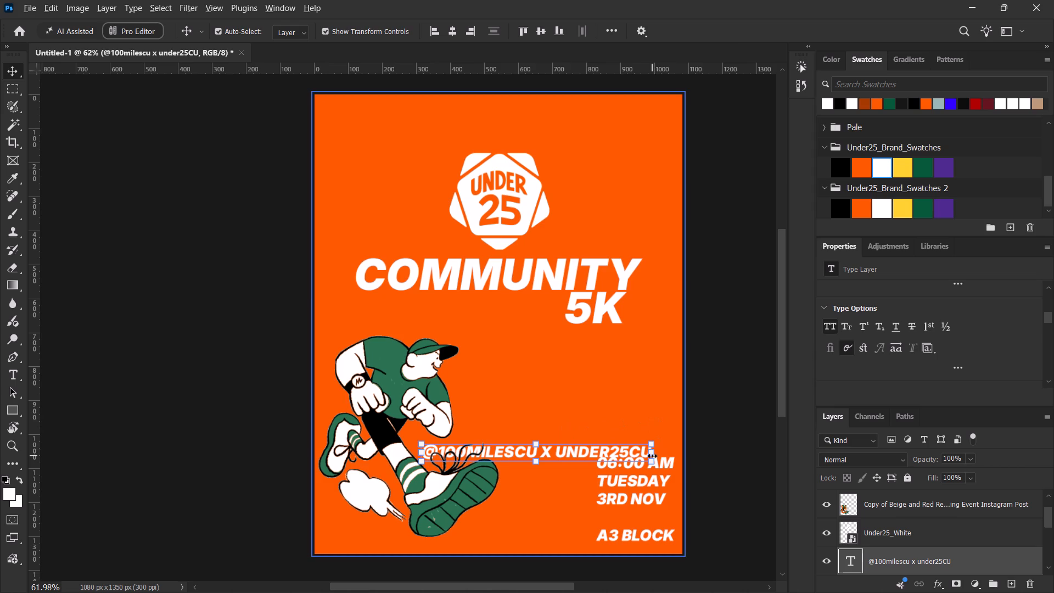
Scale the handle line down to about 8.19 pt.
{"action": "left_click_drag", "start_coordinate": [652, 453], "coordinate": [621, 452], "text": "alt"}
{"action": "left_click", "coordinate": [822, 31]}
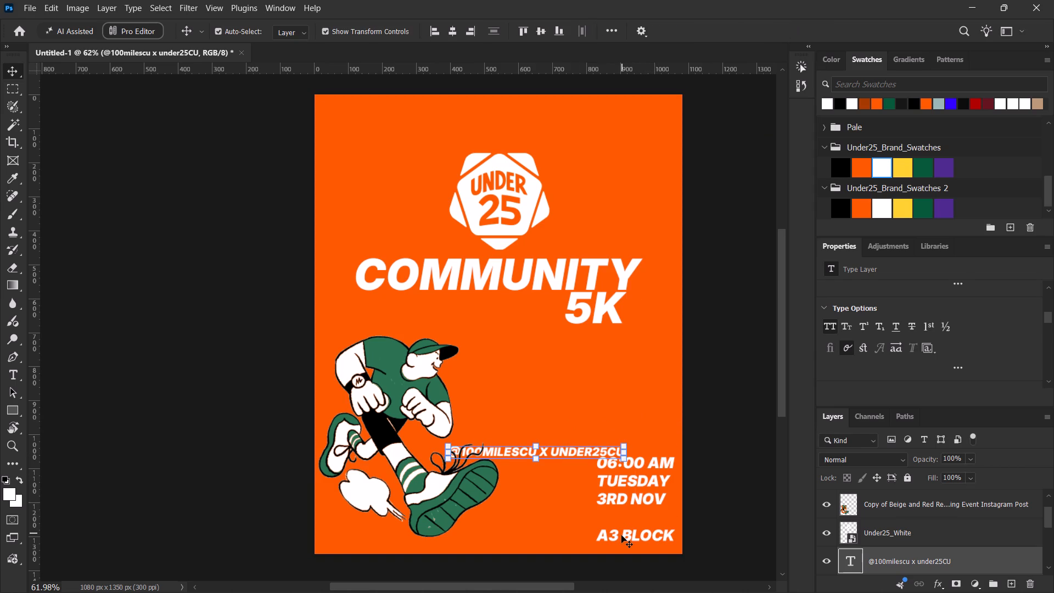
Move the event details up beneath the title to clear space, and place the handle line in the poster's bottom-right corner.
{"action": "left_click", "coordinate": [621, 535]}
{"action": "left_click_drag", "start_coordinate": [629, 502], "coordinate": [523, 362]}
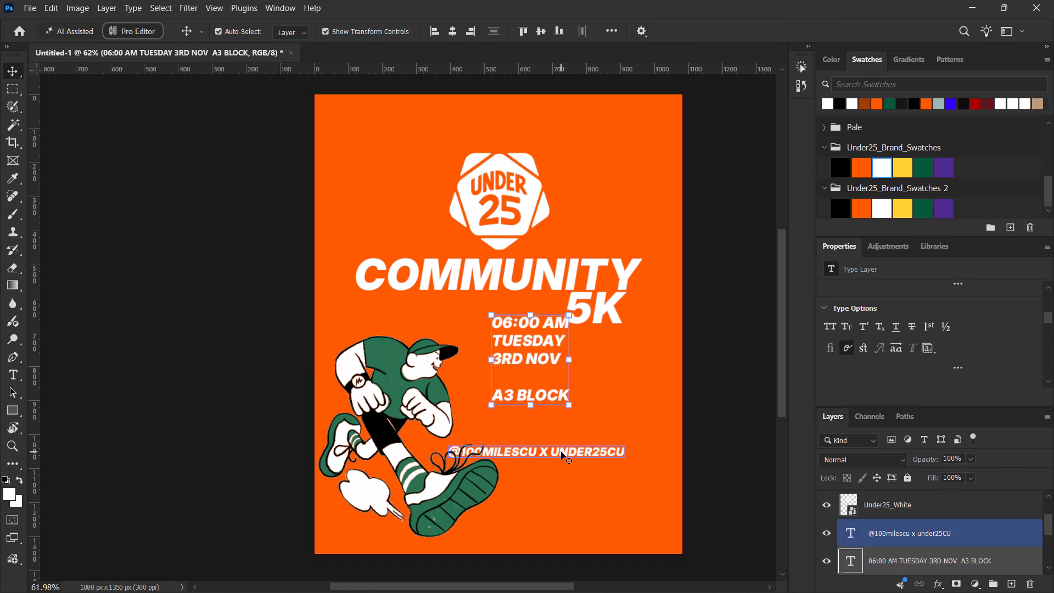
{"action": "left_click", "coordinate": [561, 452]}
{"action": "left_click_drag", "start_coordinate": [561, 452], "coordinate": [649, 523]}
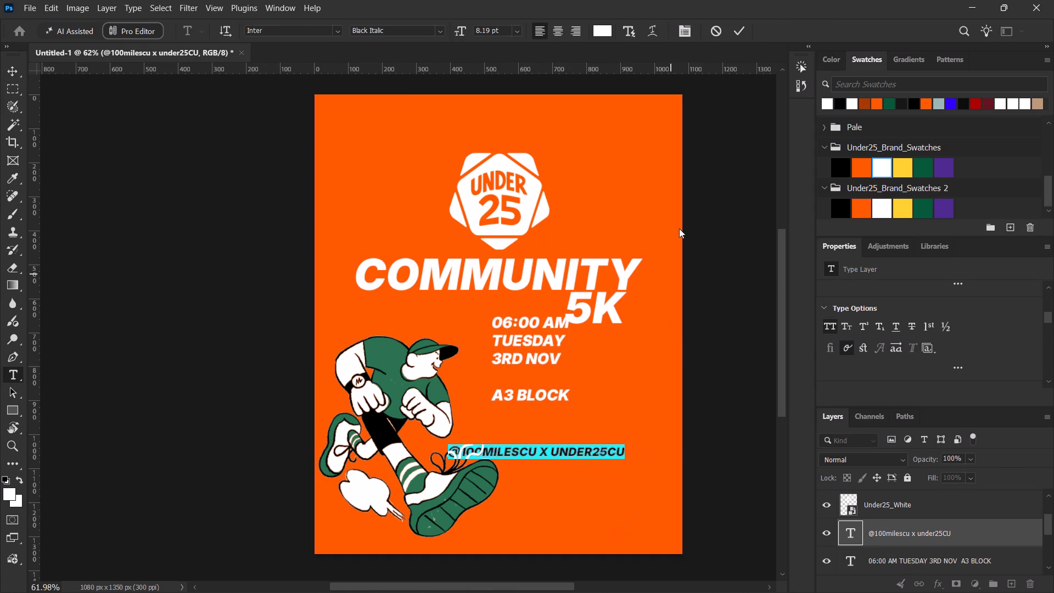
{"action": "left_click", "coordinate": [722, 18]}
{"action": "left_click", "coordinate": [716, 37]}
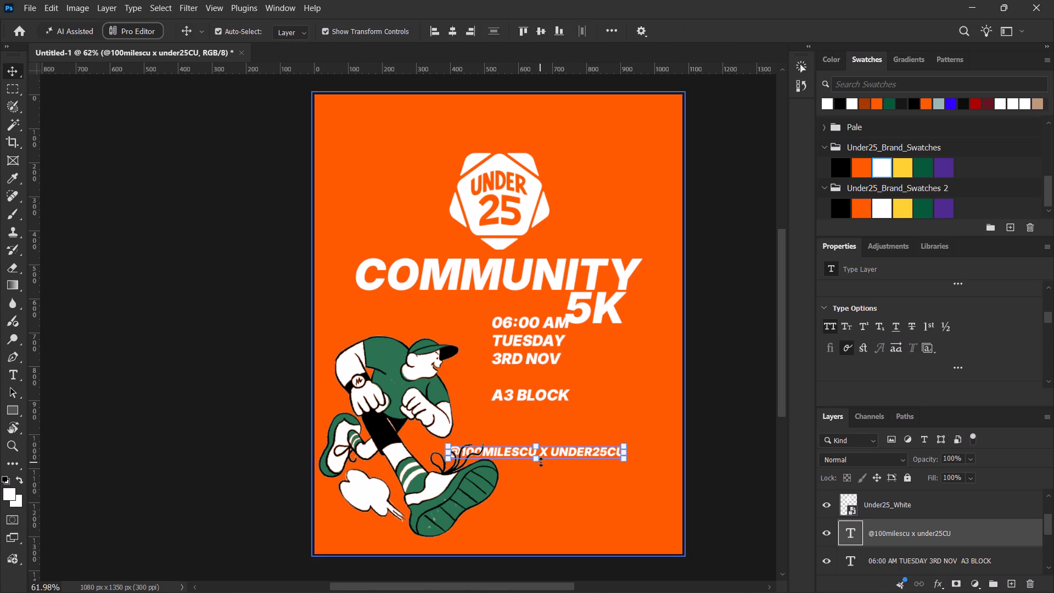
{"action": "left_click_drag", "start_coordinate": [561, 450], "coordinate": [604, 535]}
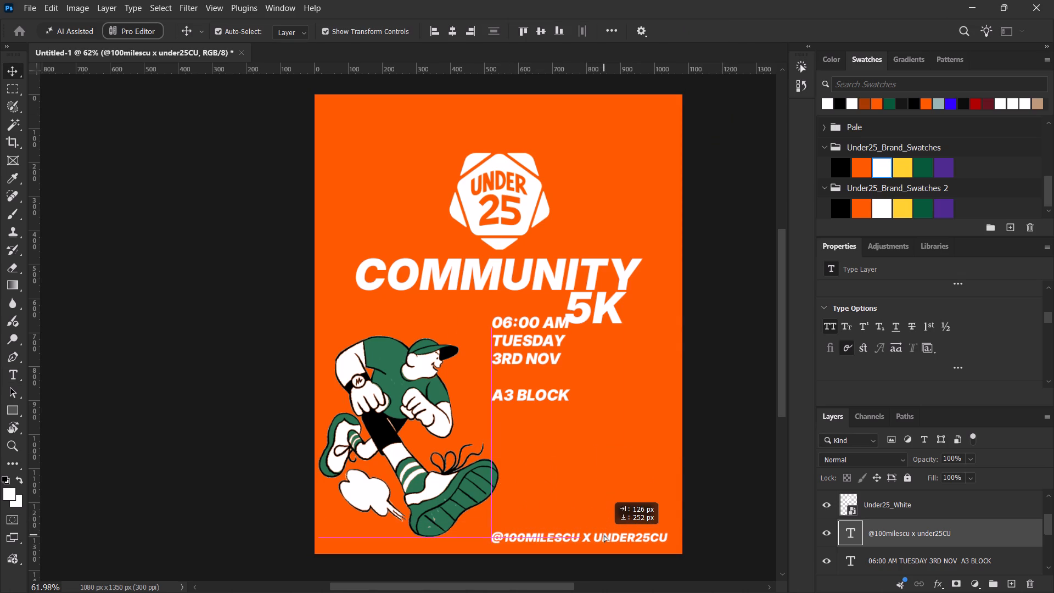
{"action": "left_click_drag", "start_coordinate": [604, 535], "coordinate": [609, 536]}
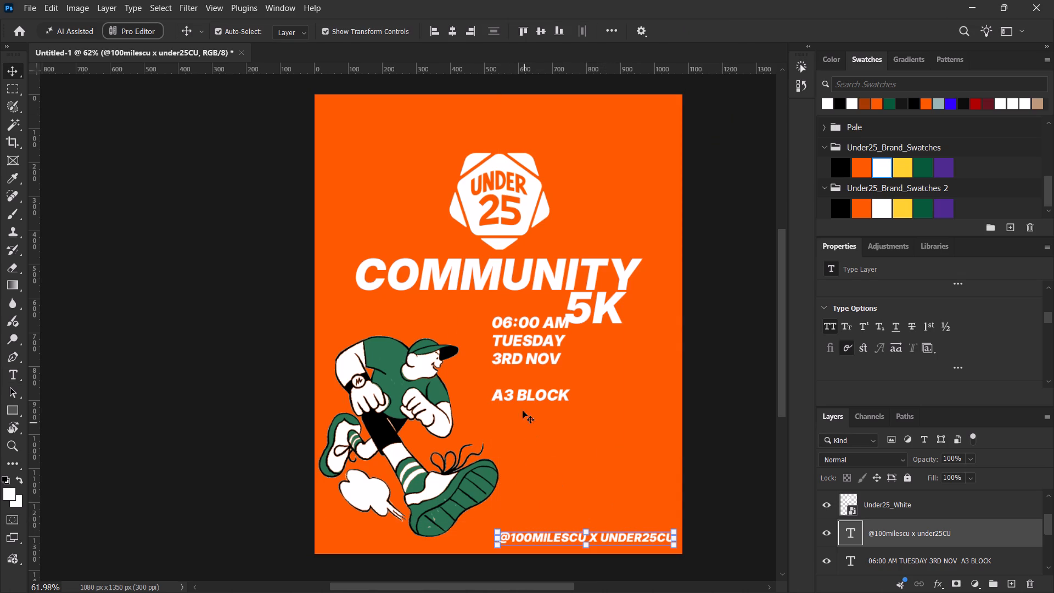
Move the event details block back down, just above the handle line near the poster's right edge.
{"action": "left_click", "coordinate": [522, 361]}
{"action": "left_click_drag", "start_coordinate": [524, 348], "coordinate": [619, 454]}
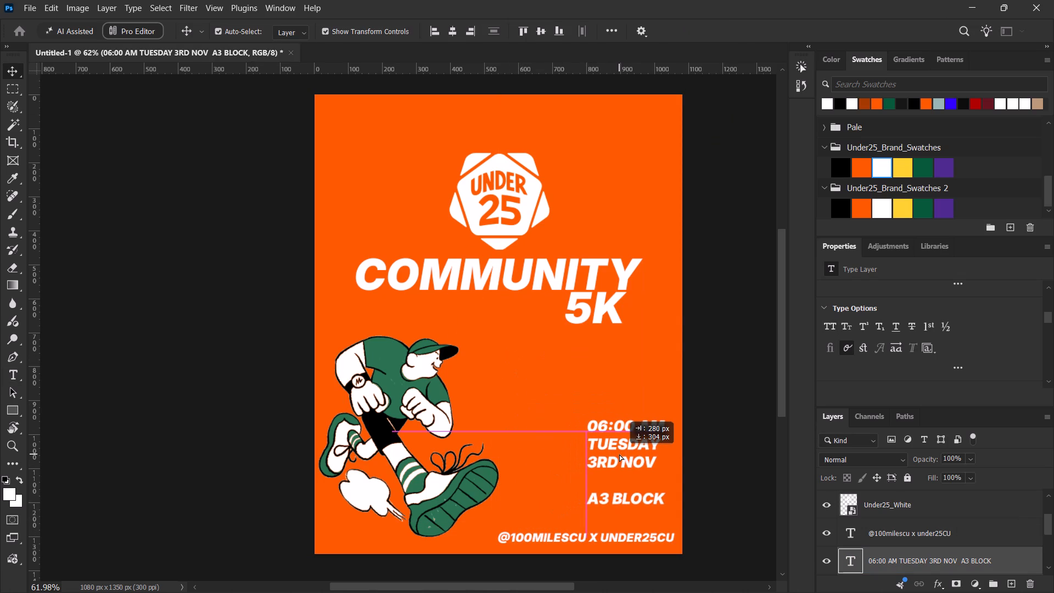
{"action": "left_click_drag", "start_coordinate": [619, 454], "coordinate": [620, 456]}
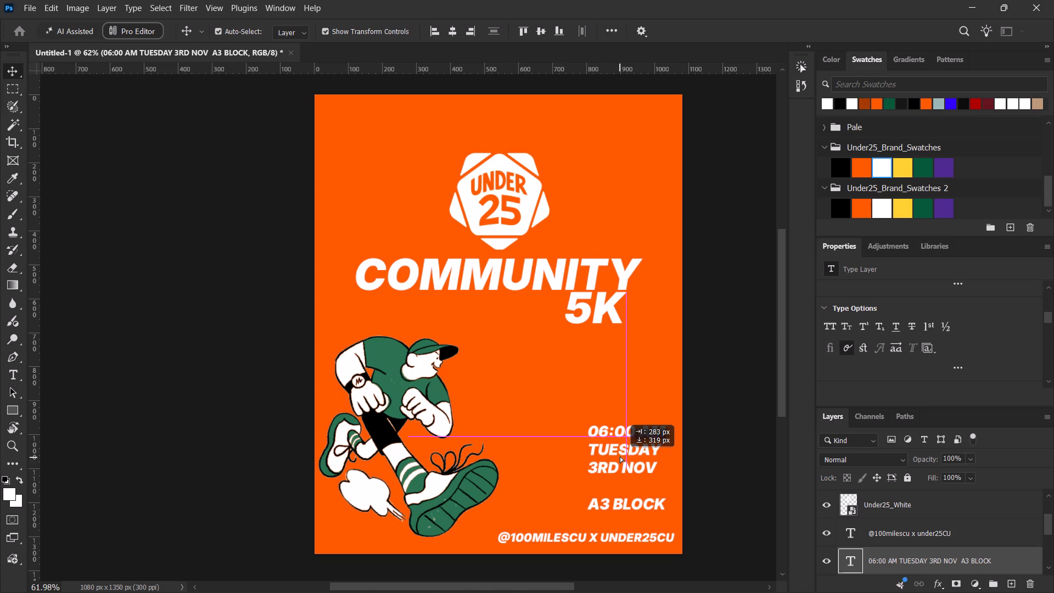
{"action": "left_click_drag", "start_coordinate": [620, 456], "coordinate": [620, 452]}
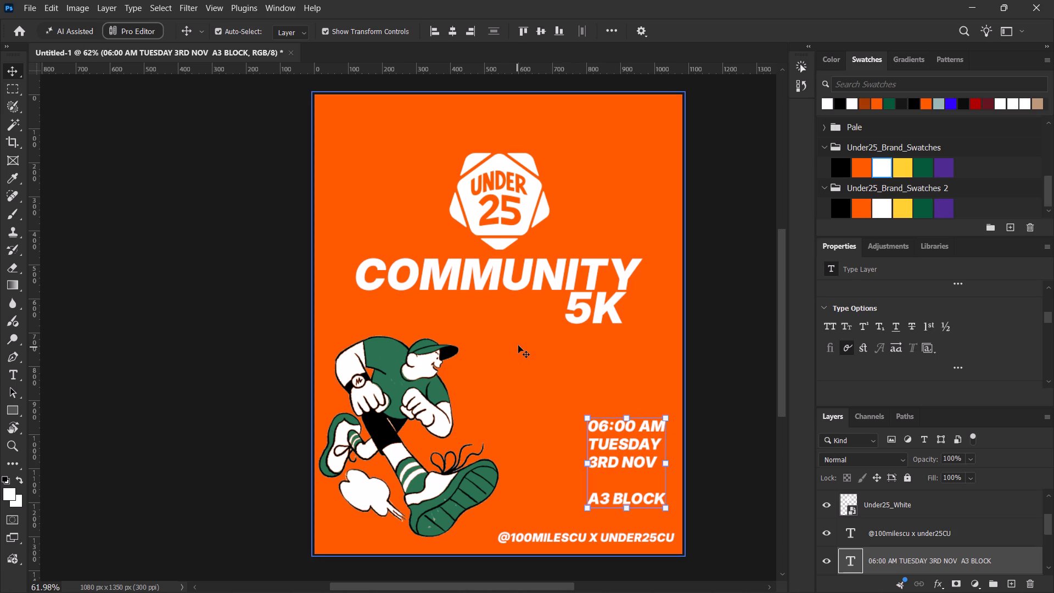
Place the black-background 100 logo JPG from the Downloads folder onto the poster in Photoshop.
{"action": "key", "text": "alt+Tab"}
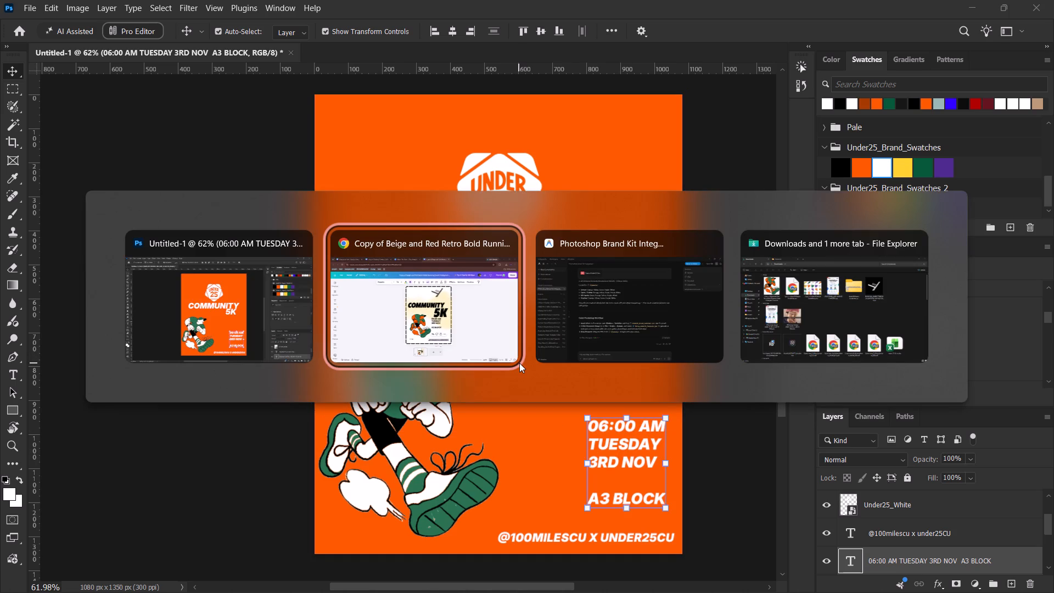
{"action": "key", "text": "alt+Tab"}
{"action": "key", "text": "alt+Tab"}
{"action": "left_click_drag", "start_coordinate": [748, 159], "coordinate": [736, 167]}
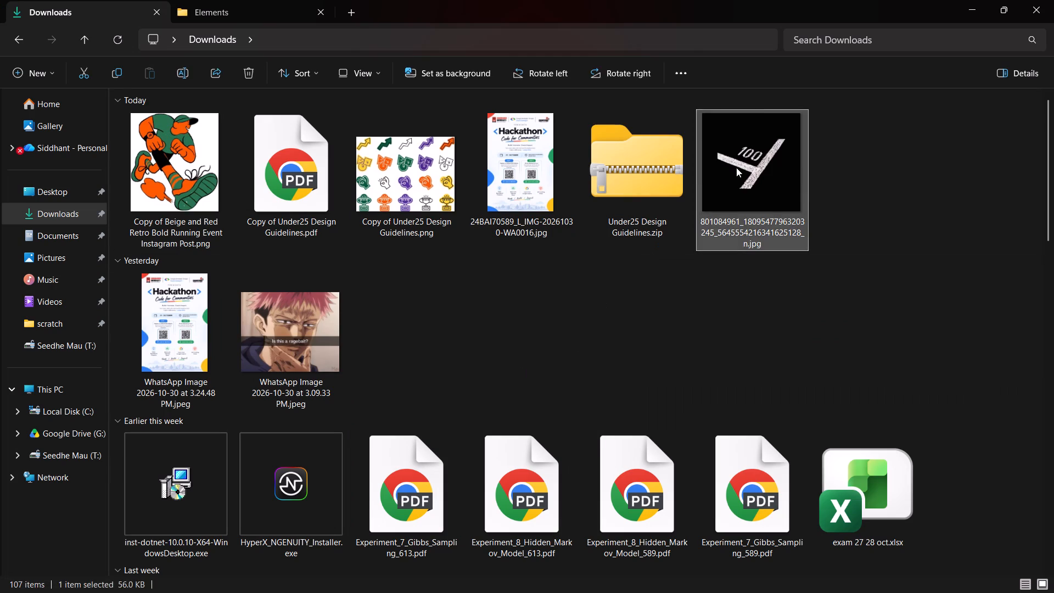
{"action": "left_click_drag", "start_coordinate": [736, 167], "coordinate": [509, 313]}
{"action": "key", "text": "alt+Tab"}
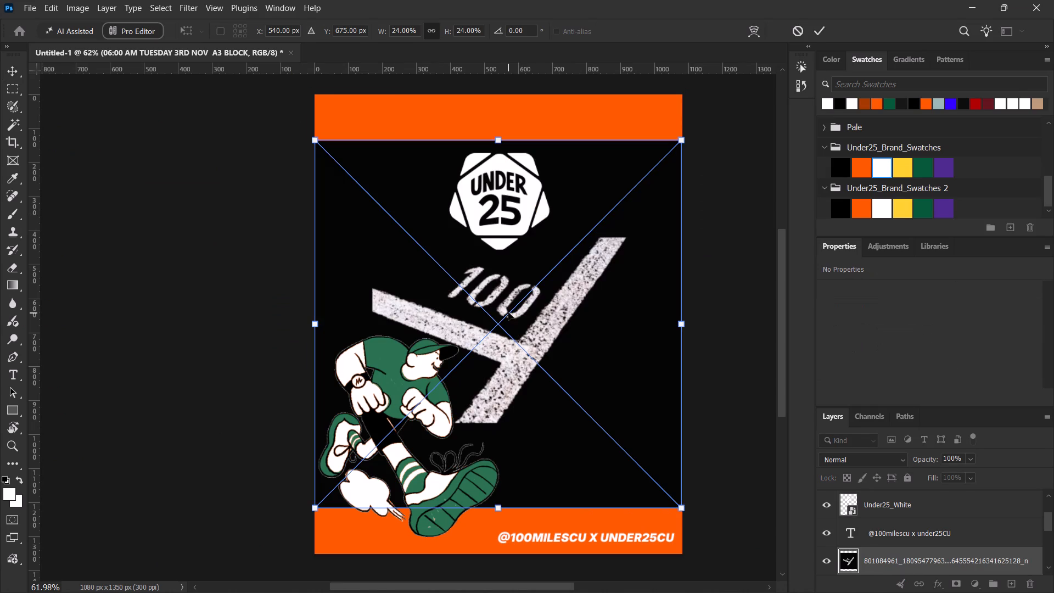
{"action": "left_click", "coordinate": [815, 29]}
Select the 100 logo's black background with the Magic Wand, rasterize the layer, delete the background and deselect.
{"action": "key", "text": "w"}
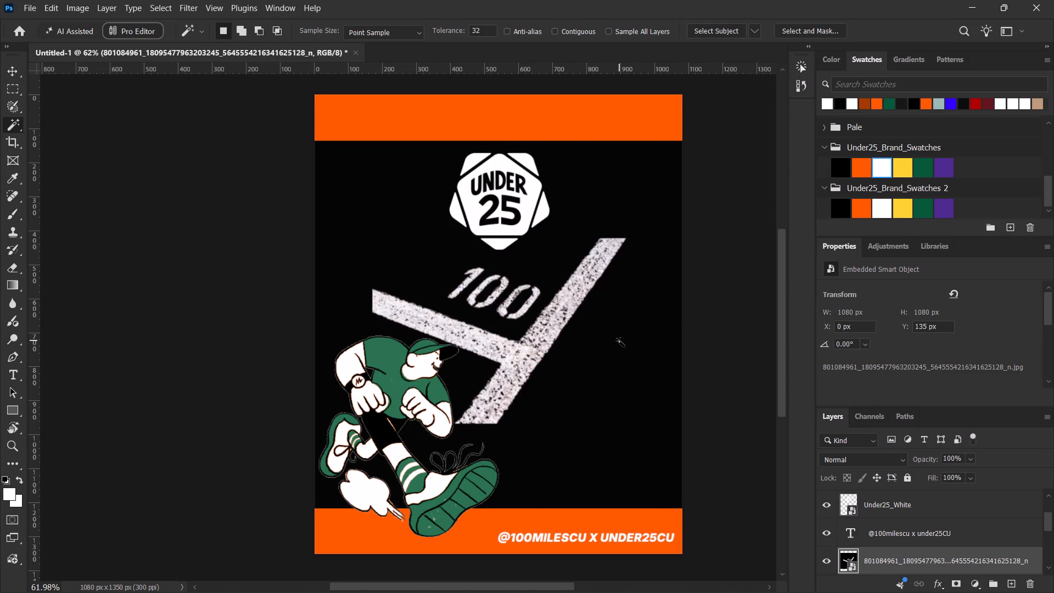
{"action": "left_click", "coordinate": [619, 341]}
{"action": "key", "text": "Delete"}
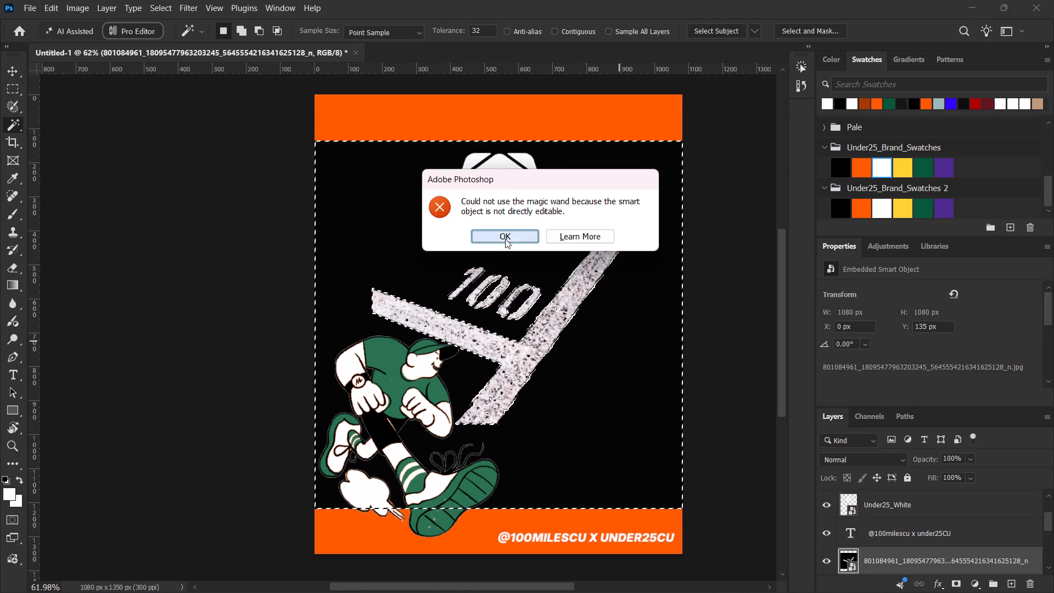
{"action": "left_click", "coordinate": [505, 239]}
{"action": "right_click", "coordinate": [987, 561]}
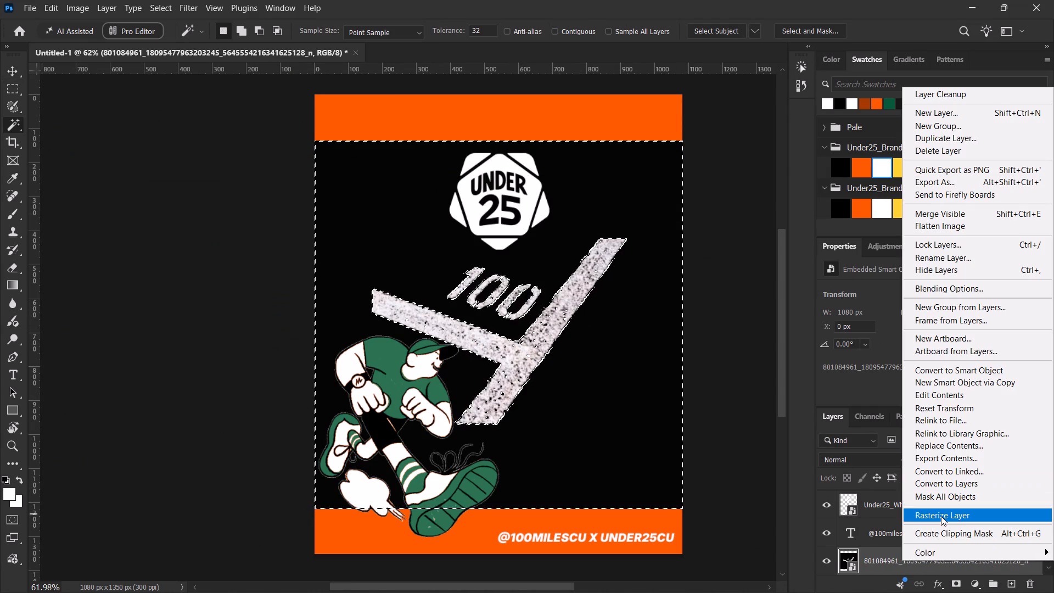
{"action": "left_click", "coordinate": [941, 516]}
{"action": "key", "text": "Delete"}
{"action": "key", "text": "ctrl+d"}
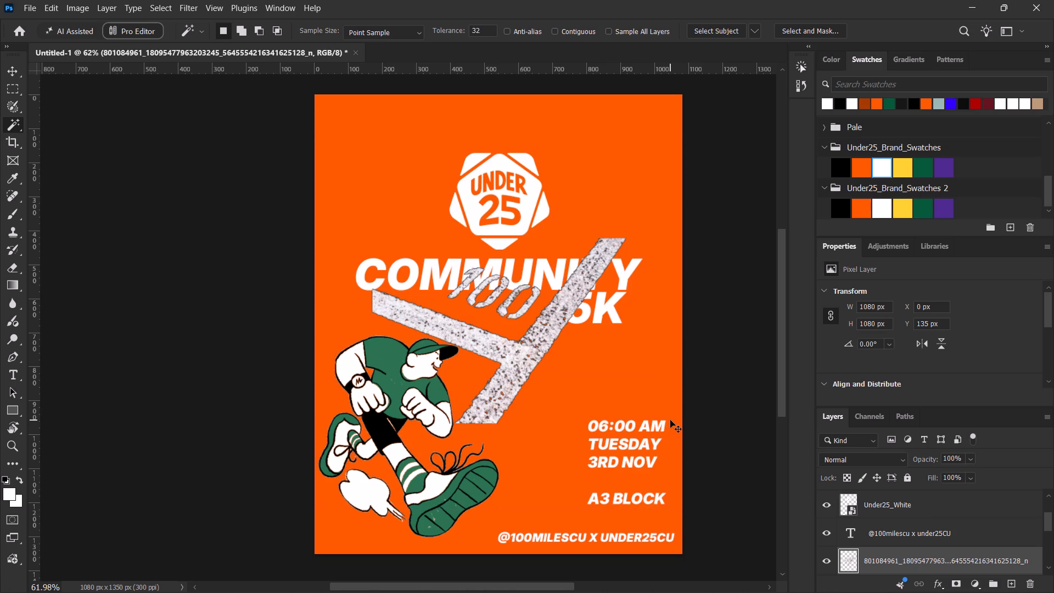
Scale the 100 logo down proportionally to about 217 × 158 px and place it in the poster's upper-right corner.
{"action": "key", "text": "v"}
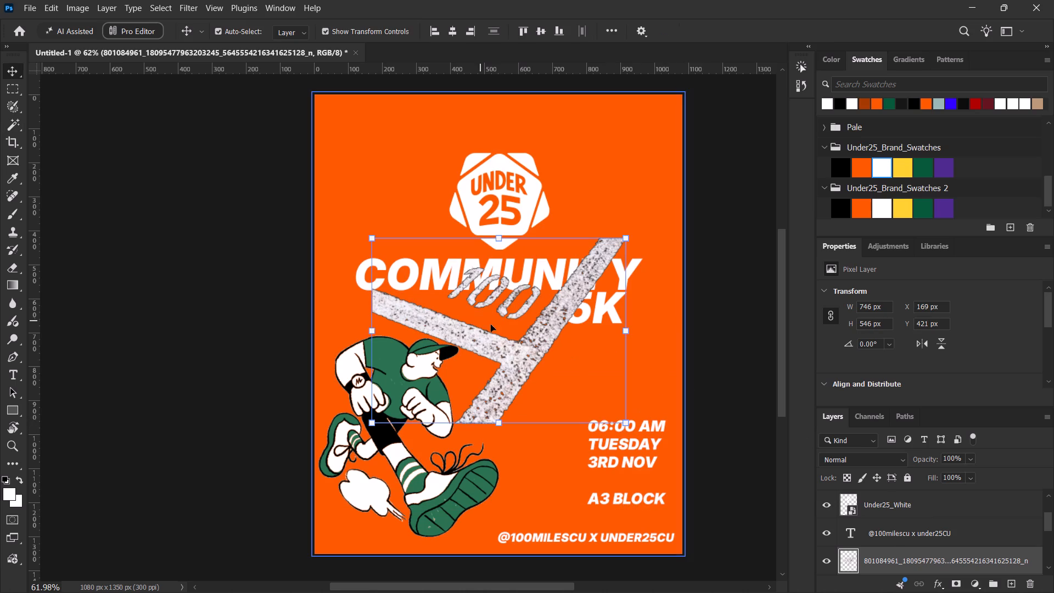
{"action": "left_click_drag", "start_coordinate": [501, 428], "coordinate": [495, 394], "text": "alt"}
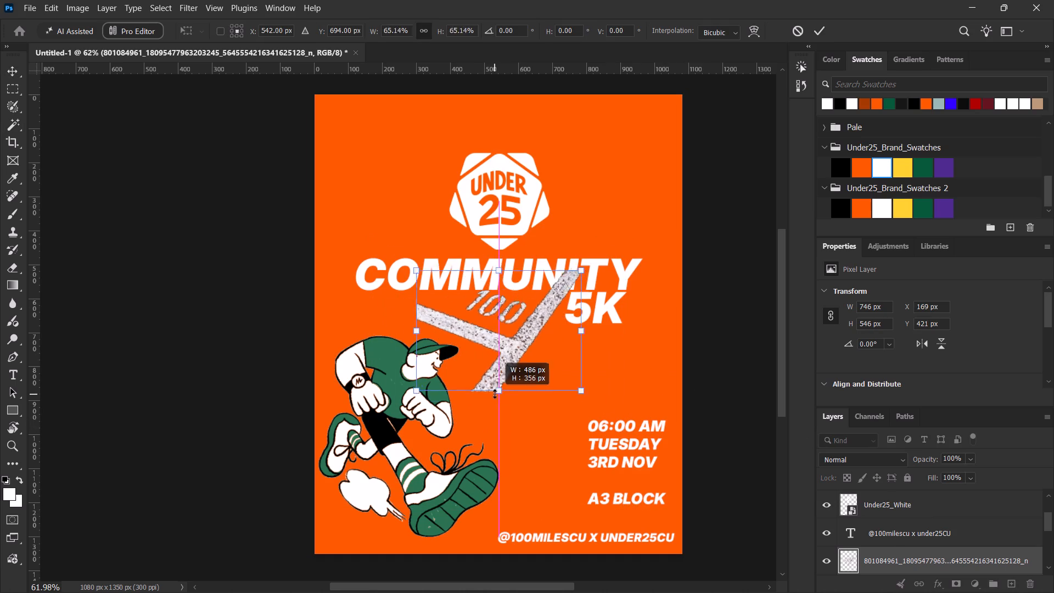
{"action": "left_click_drag", "start_coordinate": [495, 394], "coordinate": [492, 372], "text": "alt"}
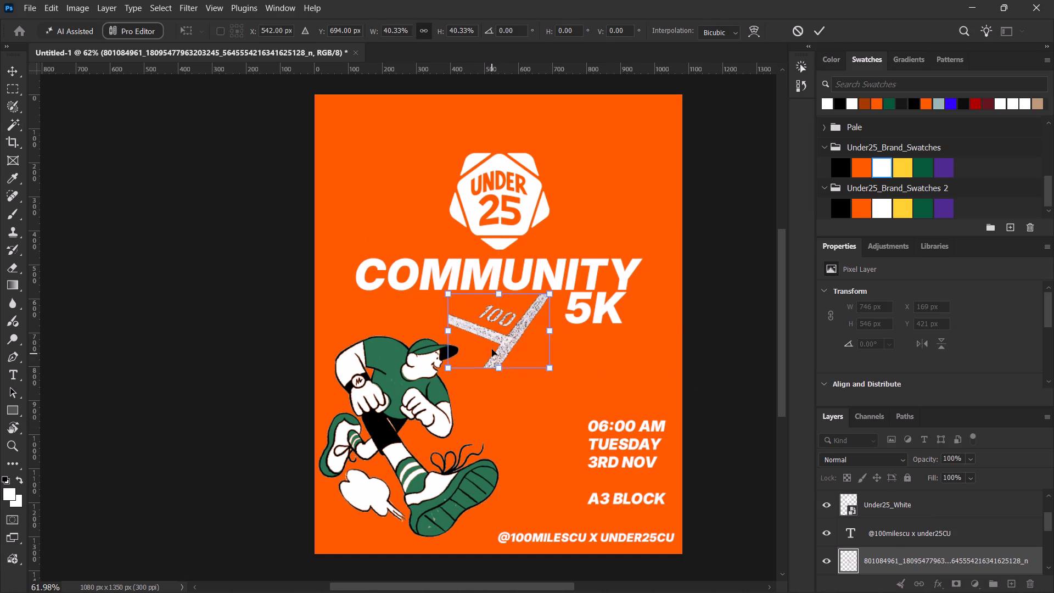
{"action": "left_click_drag", "start_coordinate": [492, 347], "coordinate": [591, 202]}
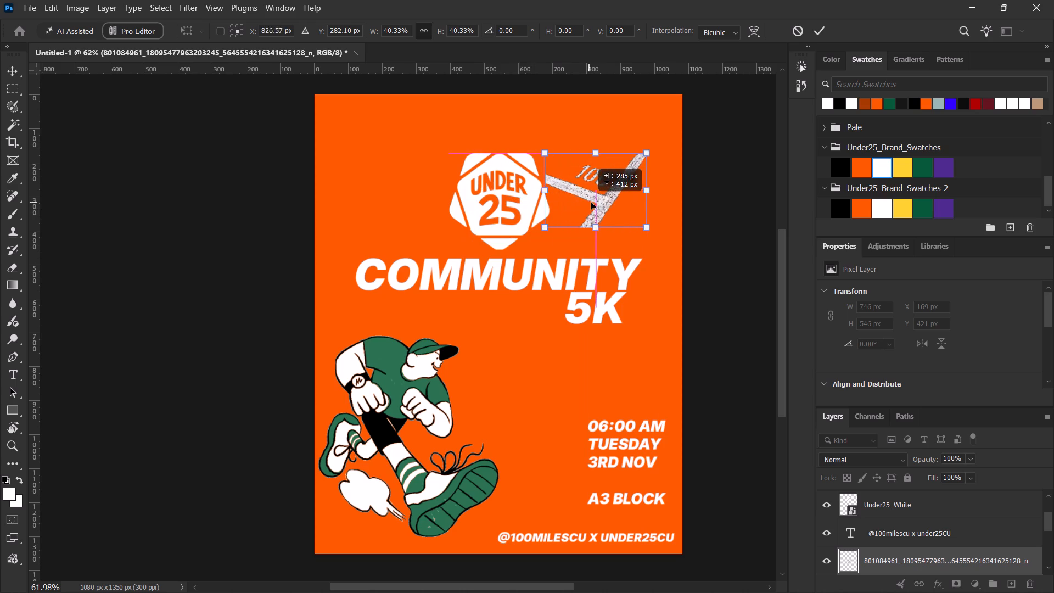
{"action": "left_click_drag", "start_coordinate": [591, 202], "coordinate": [613, 165]}
{"action": "left_click_drag", "start_coordinate": [615, 190], "coordinate": [618, 180], "text": "alt"}
{"action": "left_click_drag", "start_coordinate": [619, 165], "coordinate": [629, 150]}
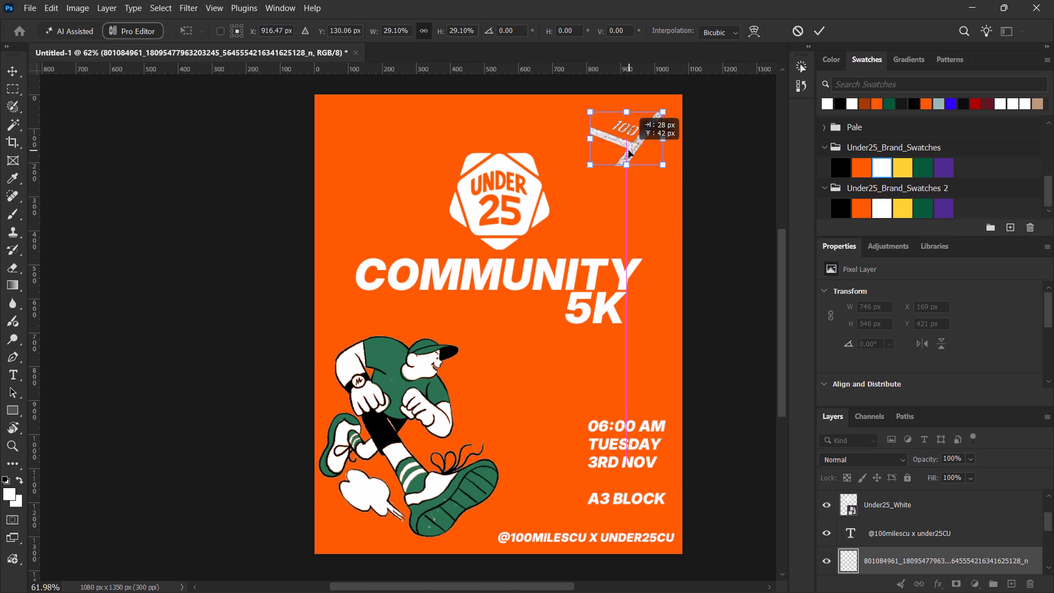
{"action": "left_click_drag", "start_coordinate": [629, 150], "coordinate": [627, 161]}
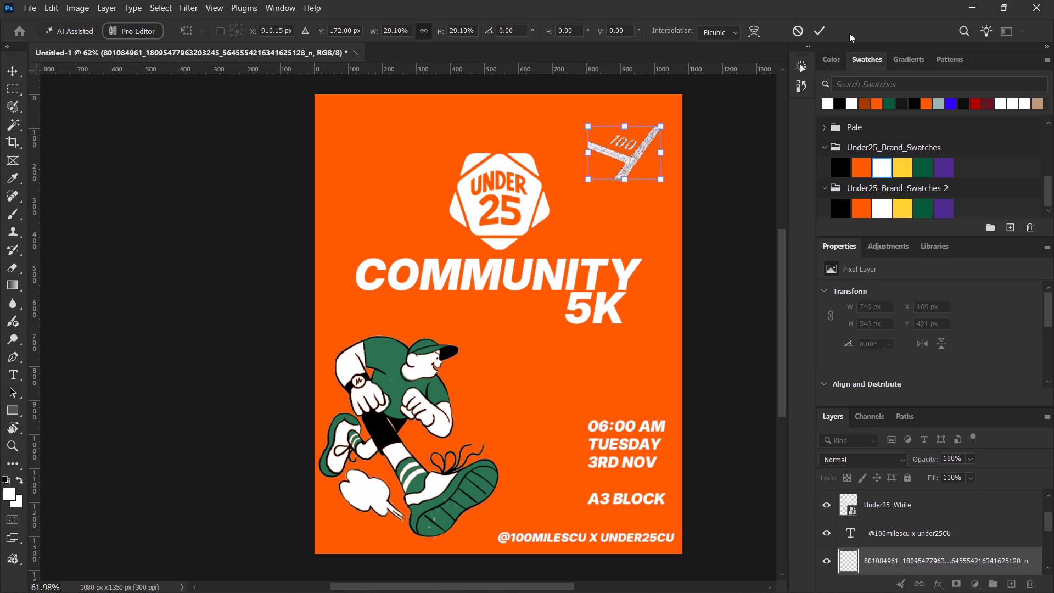
{"action": "left_click", "coordinate": [823, 32]}
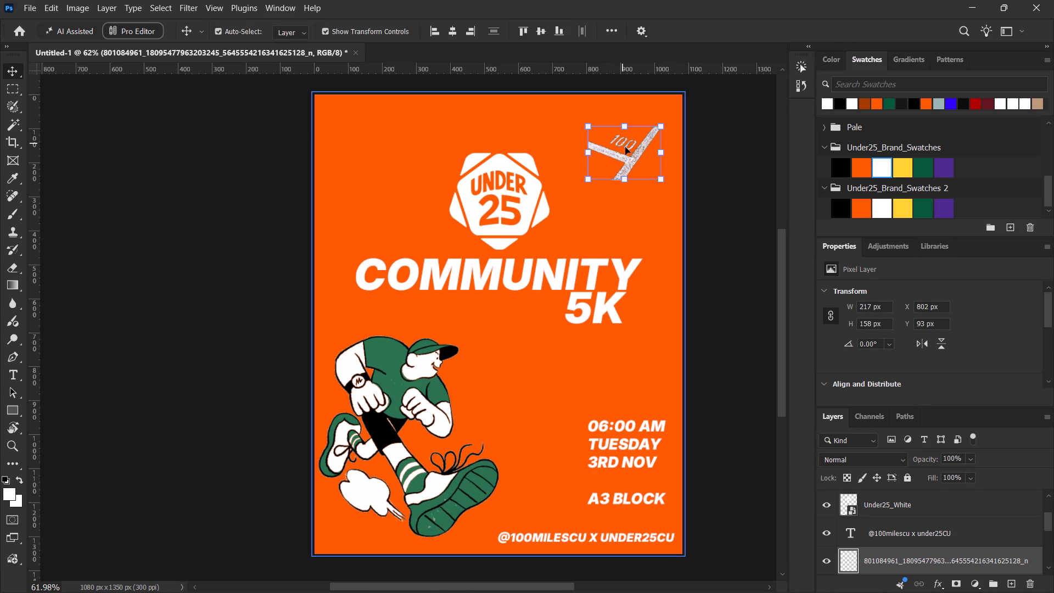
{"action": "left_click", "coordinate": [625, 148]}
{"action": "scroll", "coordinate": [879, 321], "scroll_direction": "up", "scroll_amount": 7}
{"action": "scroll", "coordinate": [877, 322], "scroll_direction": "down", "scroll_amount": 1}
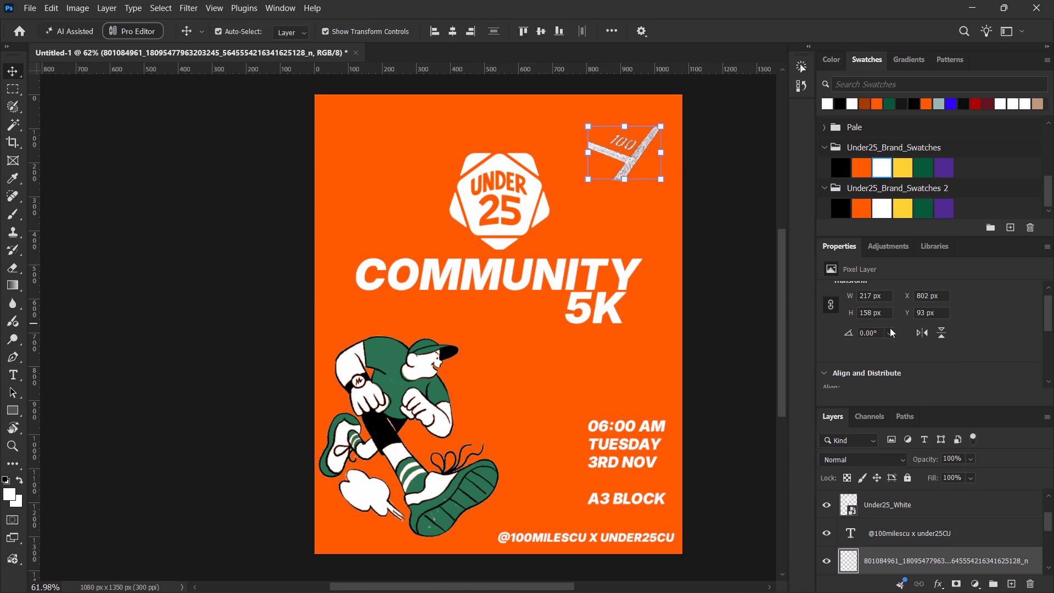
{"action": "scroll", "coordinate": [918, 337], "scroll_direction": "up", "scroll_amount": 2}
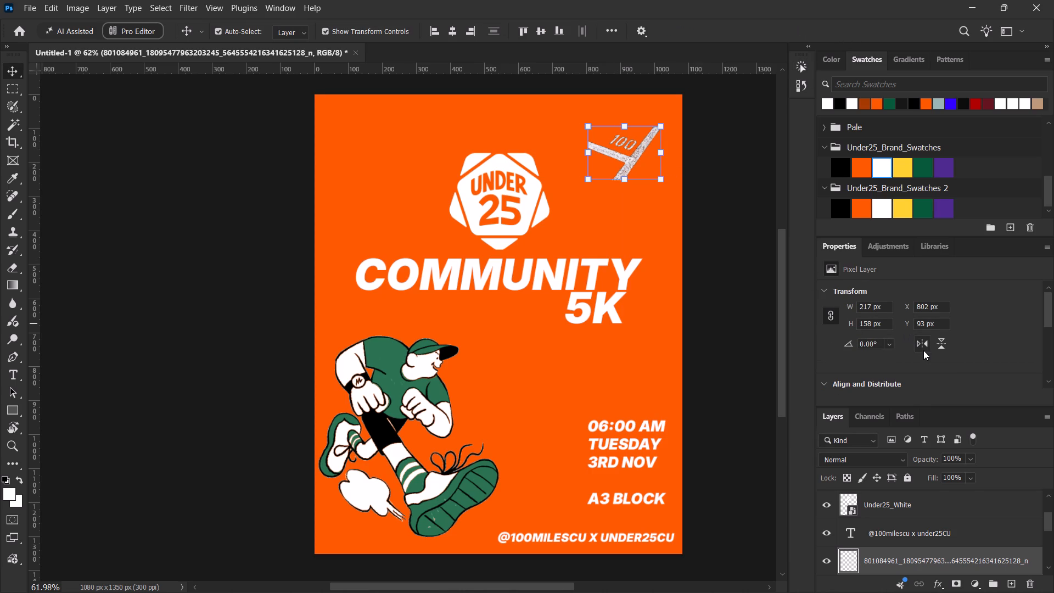
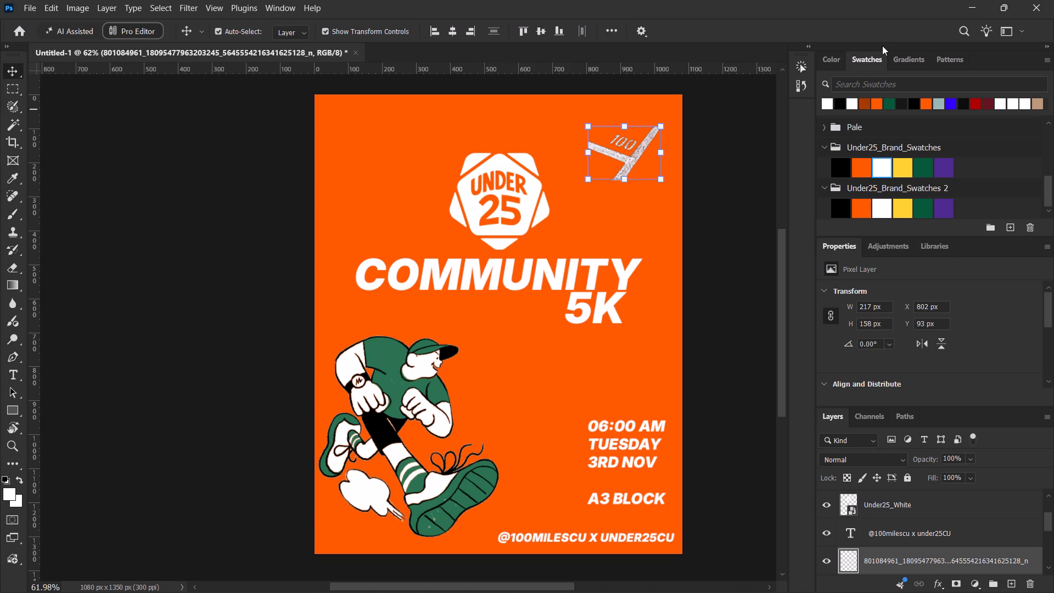
Inspect the transform properties of the Under25_White logo layer and the handle text layer.
{"action": "left_click", "coordinate": [910, 501]}
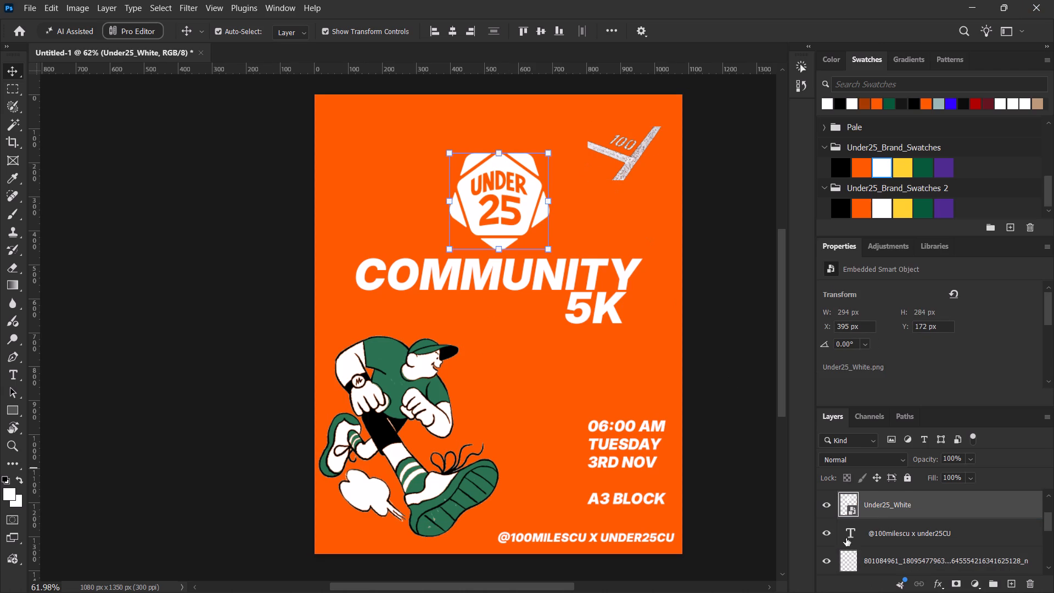
{"action": "left_click", "coordinate": [913, 524]}
{"action": "scroll", "coordinate": [890, 322], "scroll_direction": "up", "scroll_amount": 1}
{"action": "scroll", "coordinate": [890, 322], "scroll_direction": "down", "scroll_amount": 1}
{"action": "scroll", "coordinate": [890, 322], "scroll_direction": "up", "scroll_amount": 5}
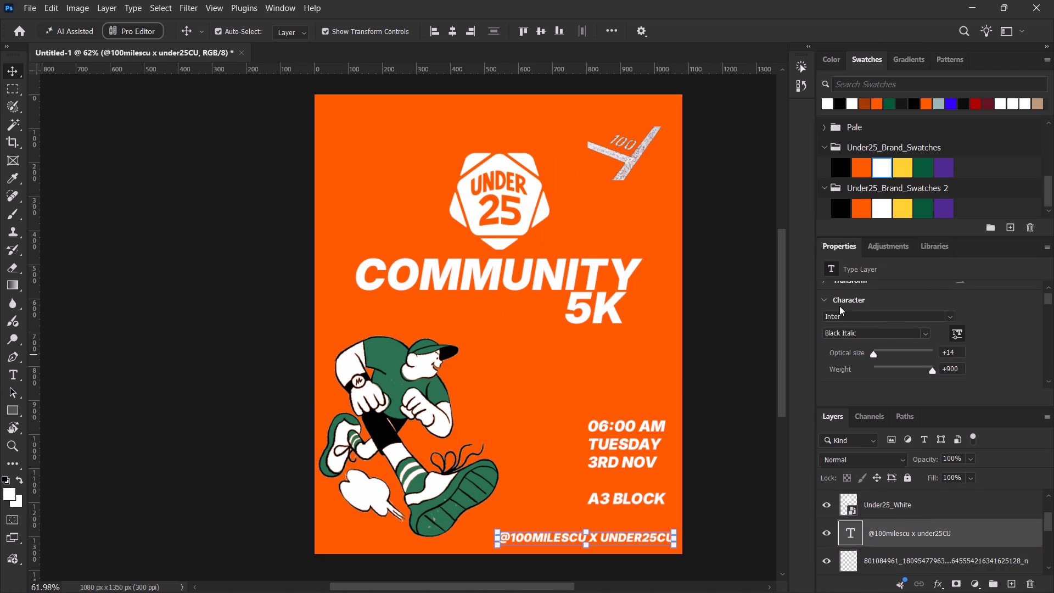
{"action": "left_click", "coordinate": [822, 289]}
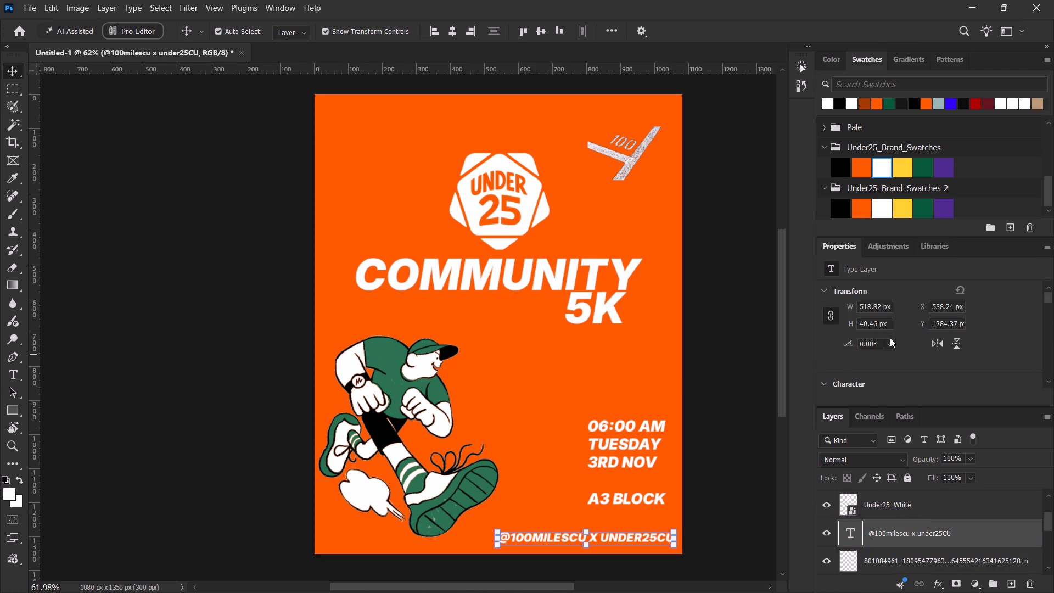
{"action": "left_click", "coordinate": [933, 510]}
{"action": "left_click", "coordinate": [940, 550]}
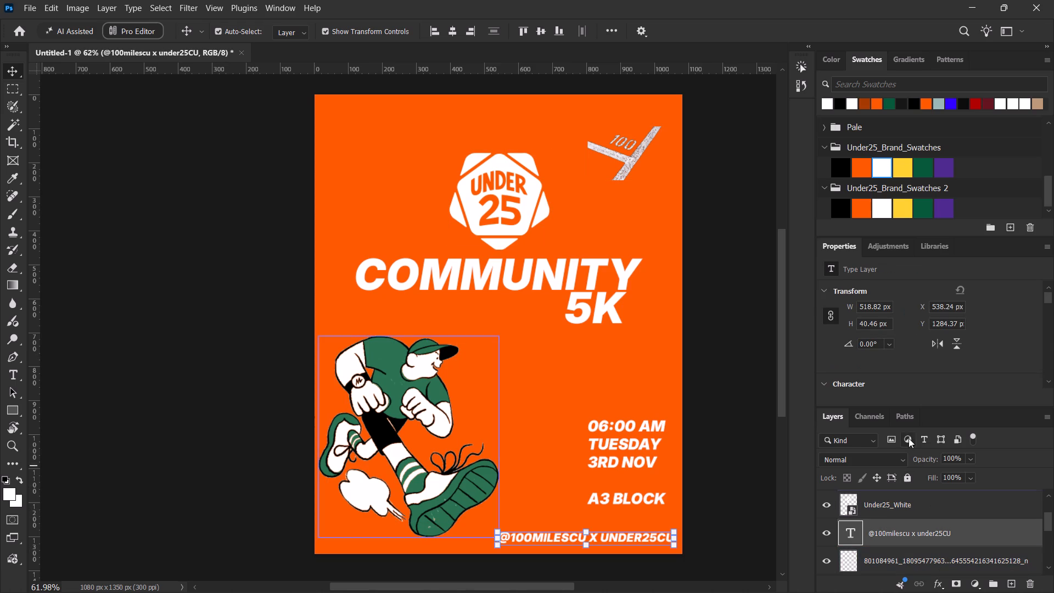
Lock the orange background rectangle layer, Rectangle 1, so it cannot be selected or moved on the poster.
{"action": "left_click", "coordinate": [607, 161]}
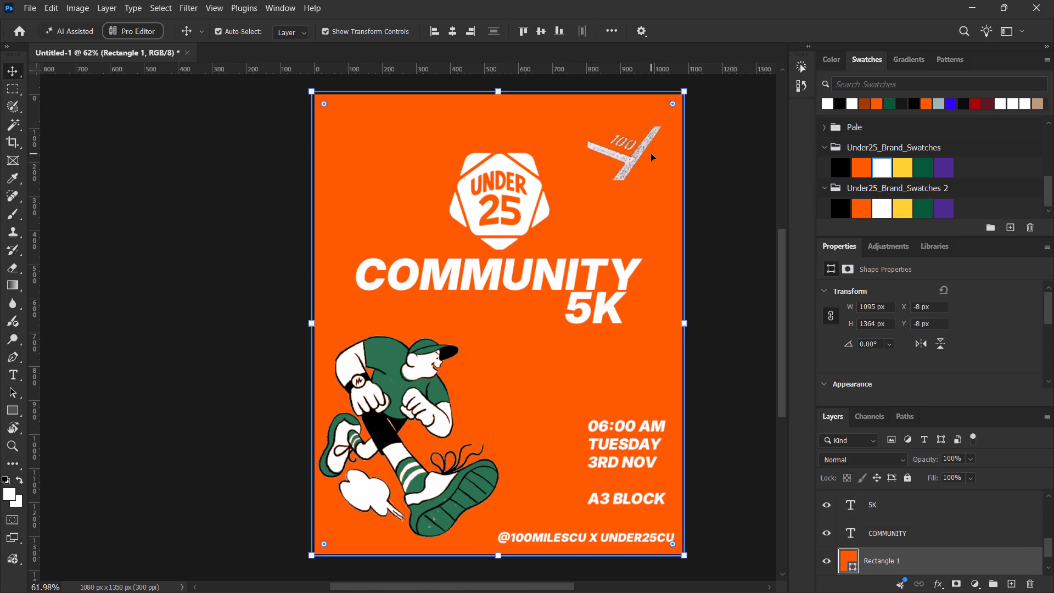
{"action": "key", "text": "v"}
{"action": "left_click", "coordinate": [629, 152]}
{"action": "scroll", "coordinate": [940, 518], "scroll_direction": "up", "scroll_amount": 7}
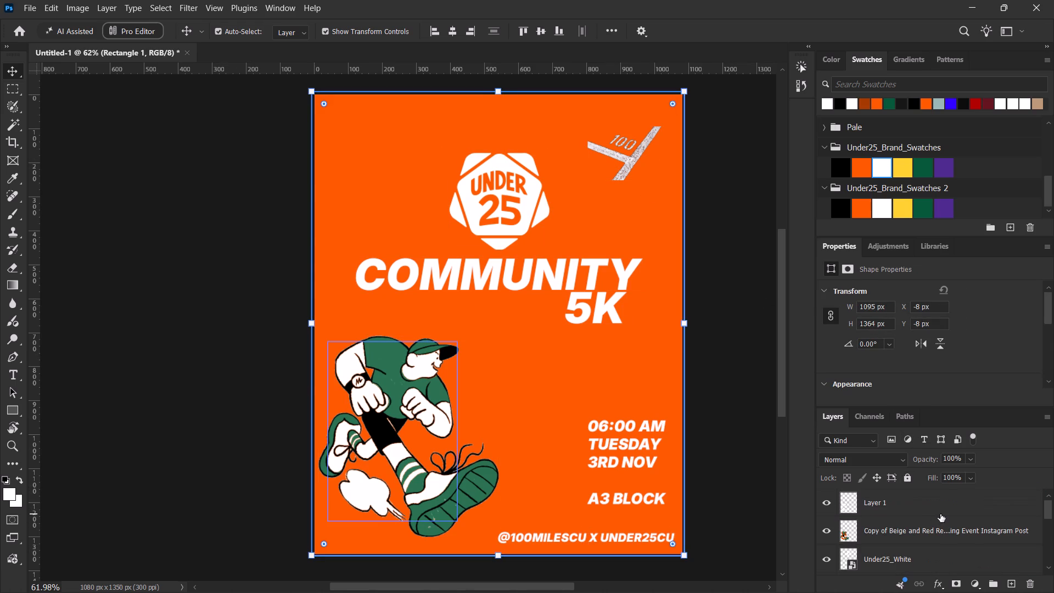
{"action": "scroll", "coordinate": [940, 514], "scroll_direction": "down", "scroll_amount": 5}
{"action": "scroll", "coordinate": [940, 514], "scroll_direction": "up", "scroll_amount": 1}
{"action": "scroll", "coordinate": [940, 513], "scroll_direction": "down", "scroll_amount": 7}
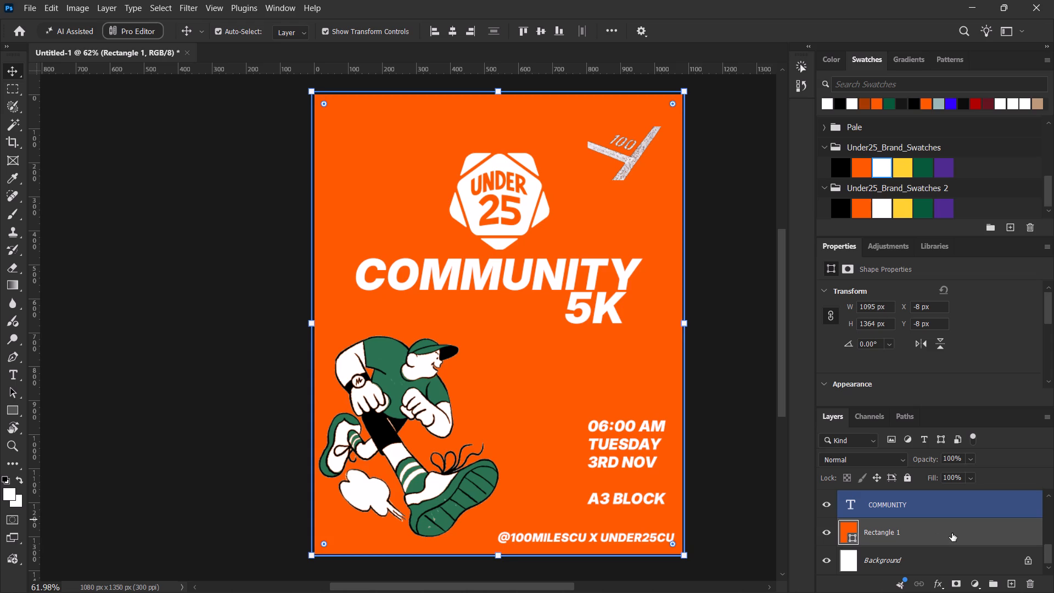
{"action": "left_click", "coordinate": [904, 474]}
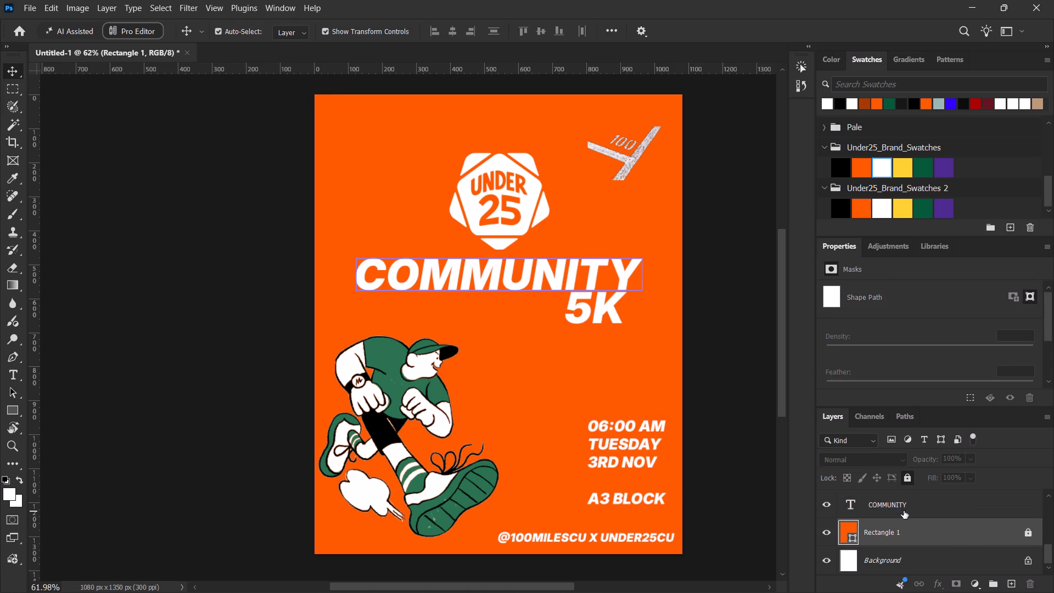
Rename the 100 logo's layer, which carries the long numeric file name, as miles.
{"action": "left_click", "coordinate": [904, 511]}
{"action": "scroll", "coordinate": [905, 509], "scroll_direction": "up", "scroll_amount": 2}
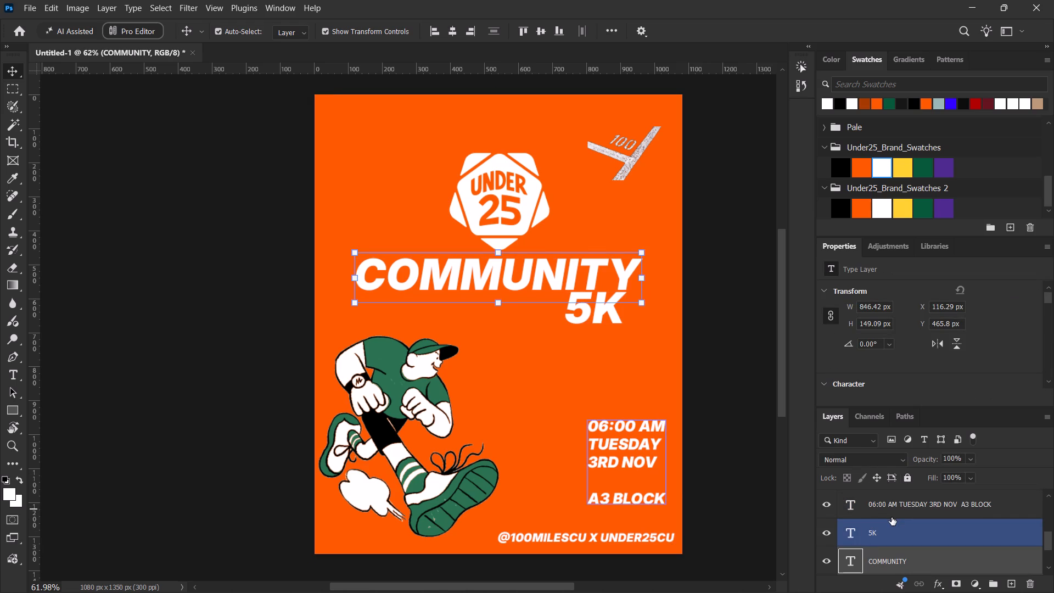
{"action": "scroll", "coordinate": [892, 517], "scroll_direction": "up", "scroll_amount": 2}
{"action": "left_click", "coordinate": [898, 531]}
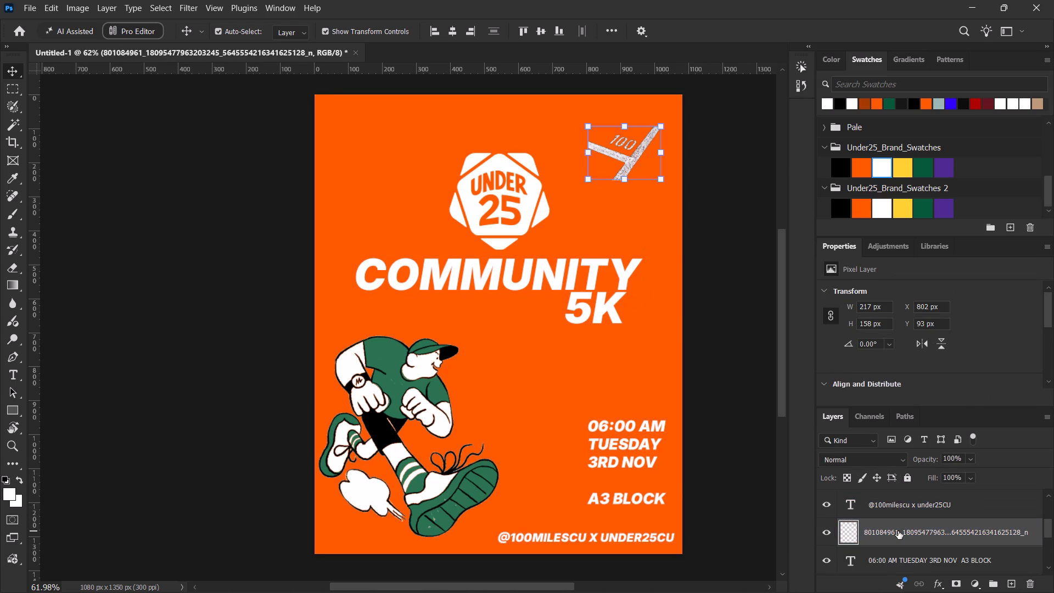
{"action": "double_click", "coordinate": [878, 532]}
{"action": "type", "text": "miles"}
{"action": "key", "text": "Return"}
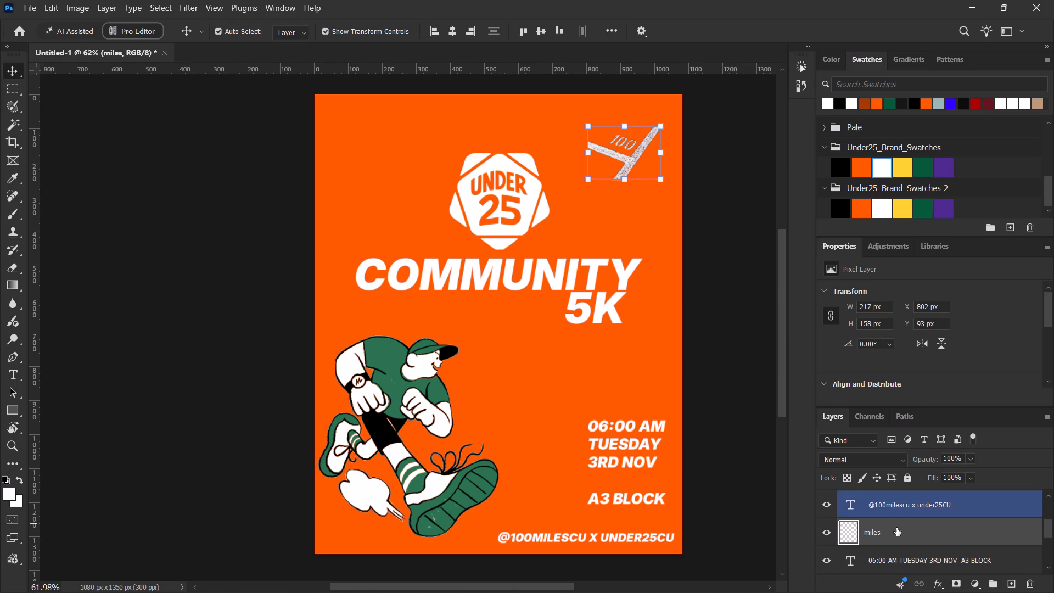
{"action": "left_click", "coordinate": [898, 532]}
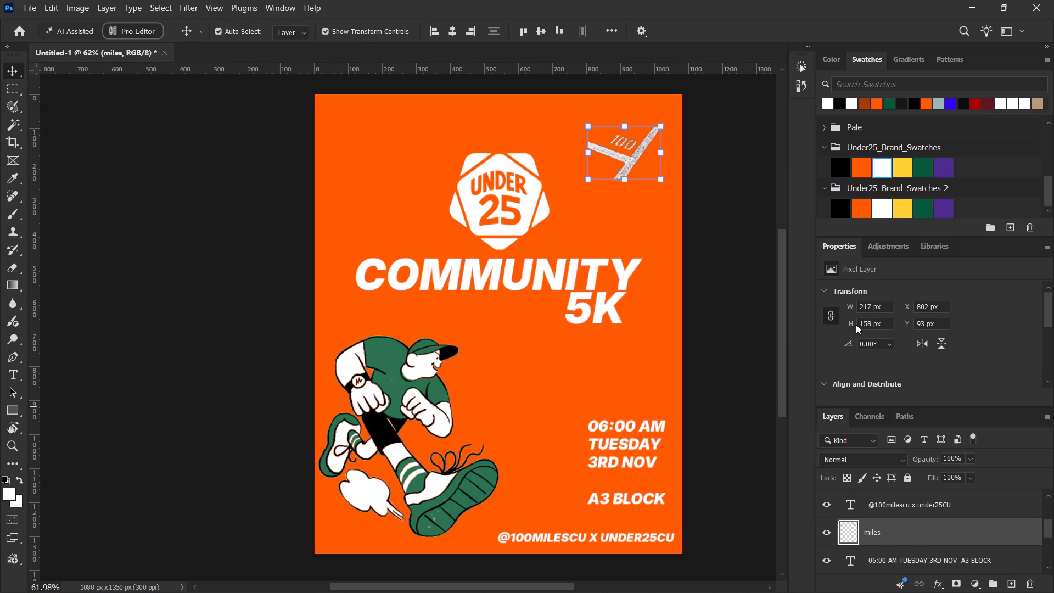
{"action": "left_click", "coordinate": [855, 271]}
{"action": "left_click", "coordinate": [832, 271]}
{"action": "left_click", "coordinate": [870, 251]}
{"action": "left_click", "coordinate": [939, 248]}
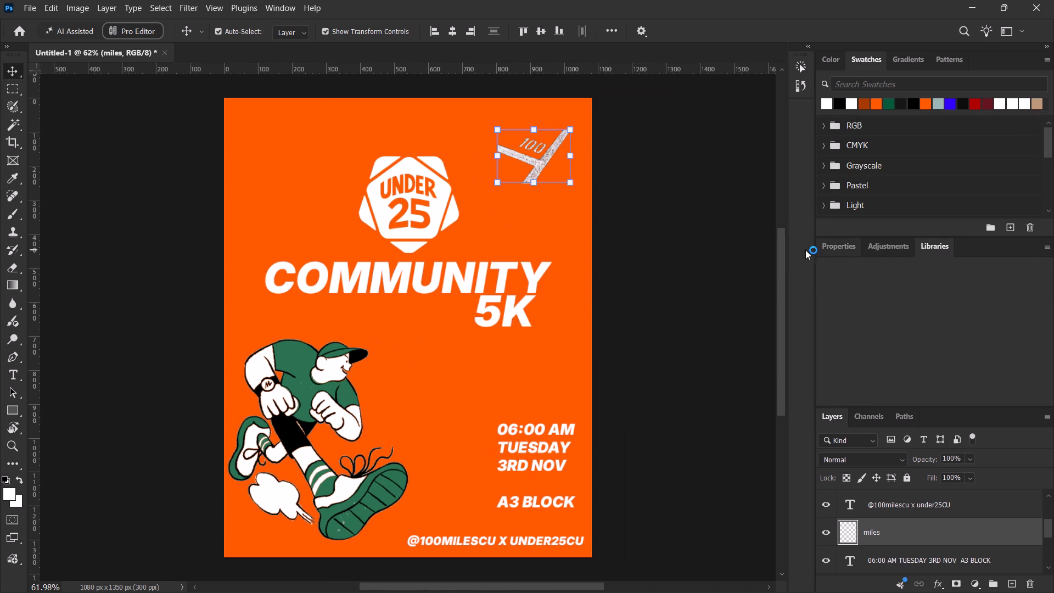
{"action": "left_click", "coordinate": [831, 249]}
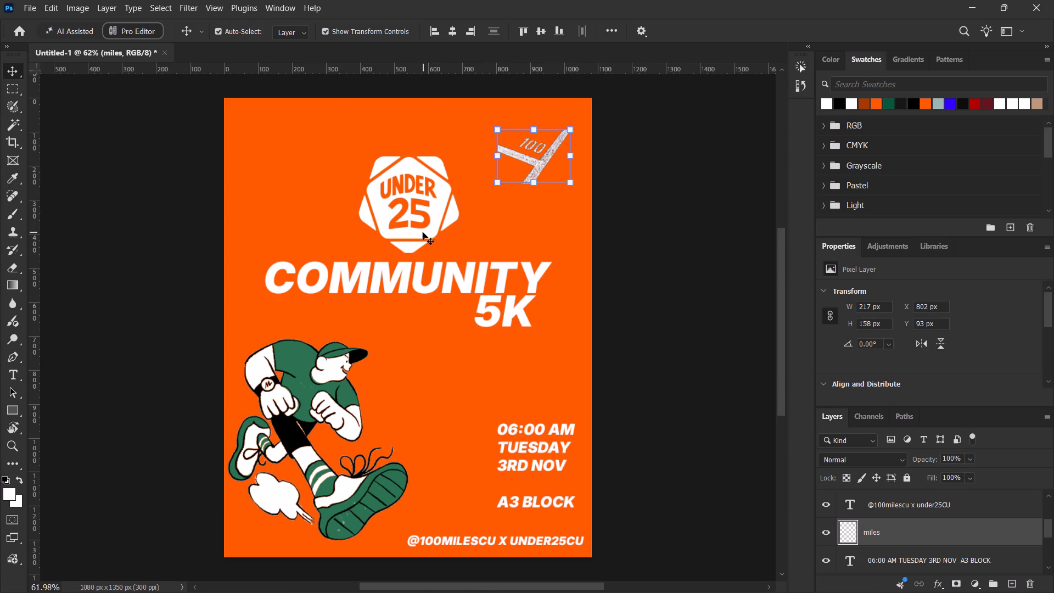
Rasterize the Under25_White smart object layer.
{"action": "scroll", "coordinate": [919, 525], "scroll_direction": "up", "scroll_amount": 1}
{"action": "left_click", "coordinate": [905, 504]}
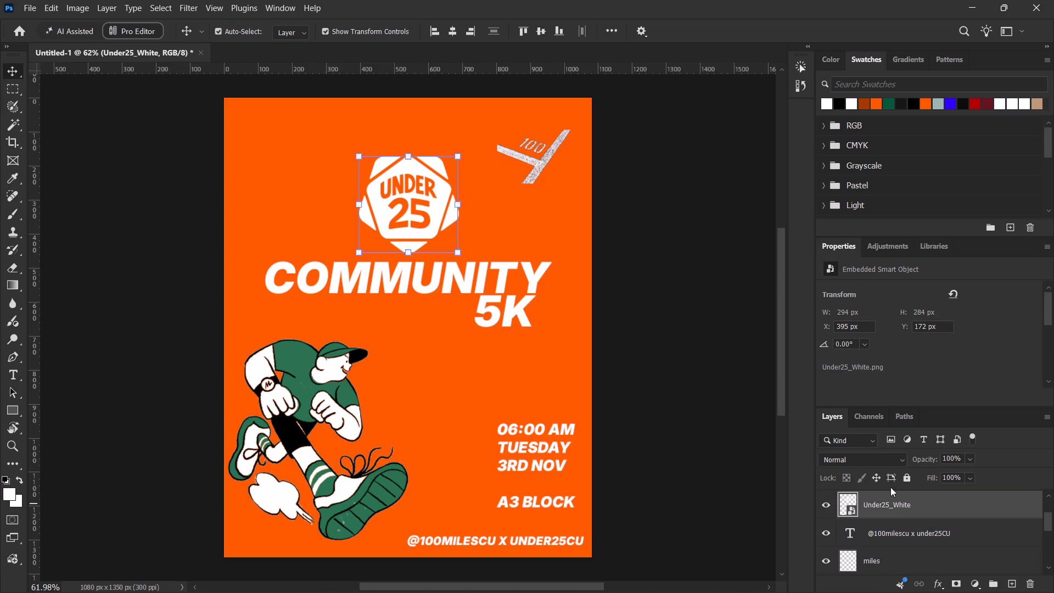
{"action": "right_click", "coordinate": [1003, 501]}
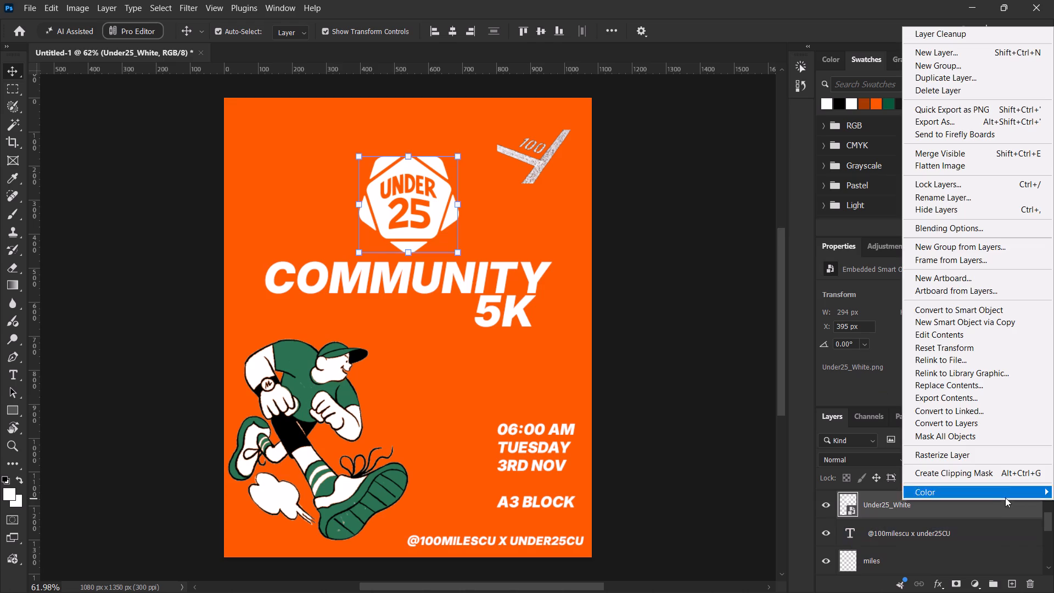
{"action": "left_click", "coordinate": [951, 457]}
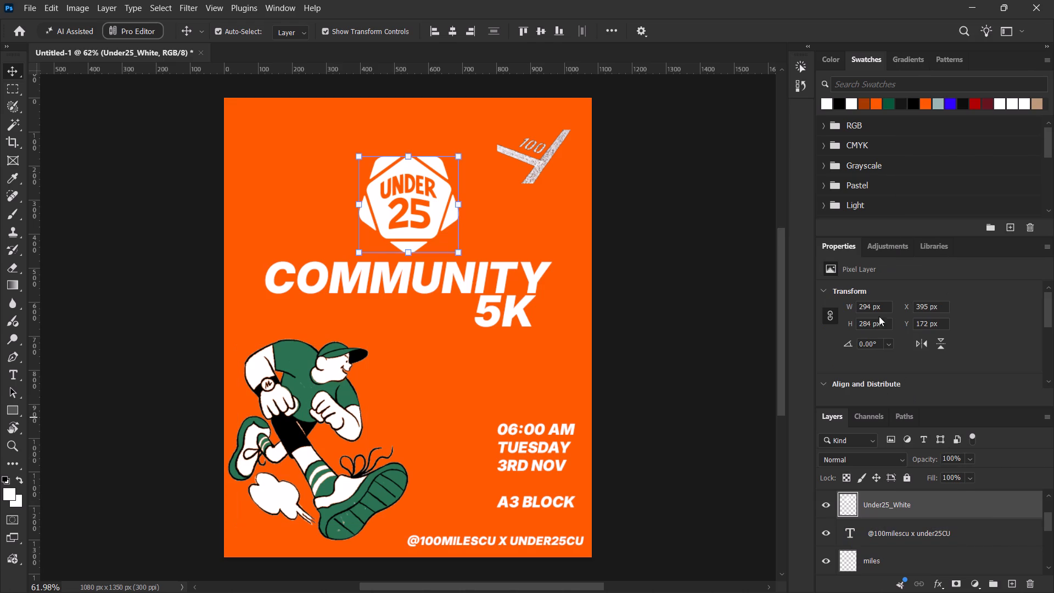
Set the Under25 logo's width to 217 px with proportions linked, matching the width of the 100 logo.
{"action": "left_click", "coordinate": [914, 534]}
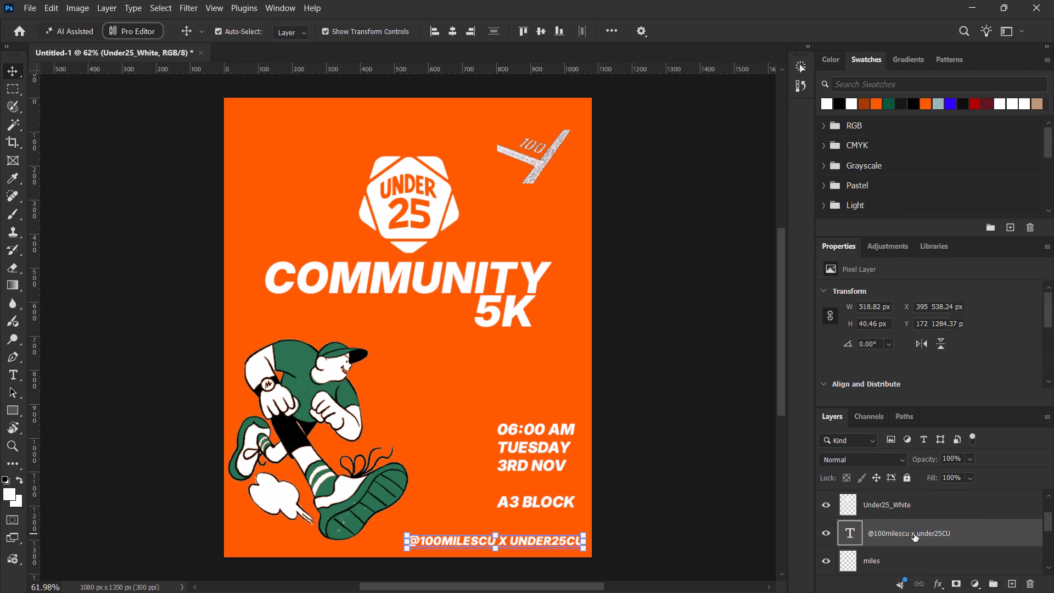
{"action": "left_click", "coordinate": [903, 552]}
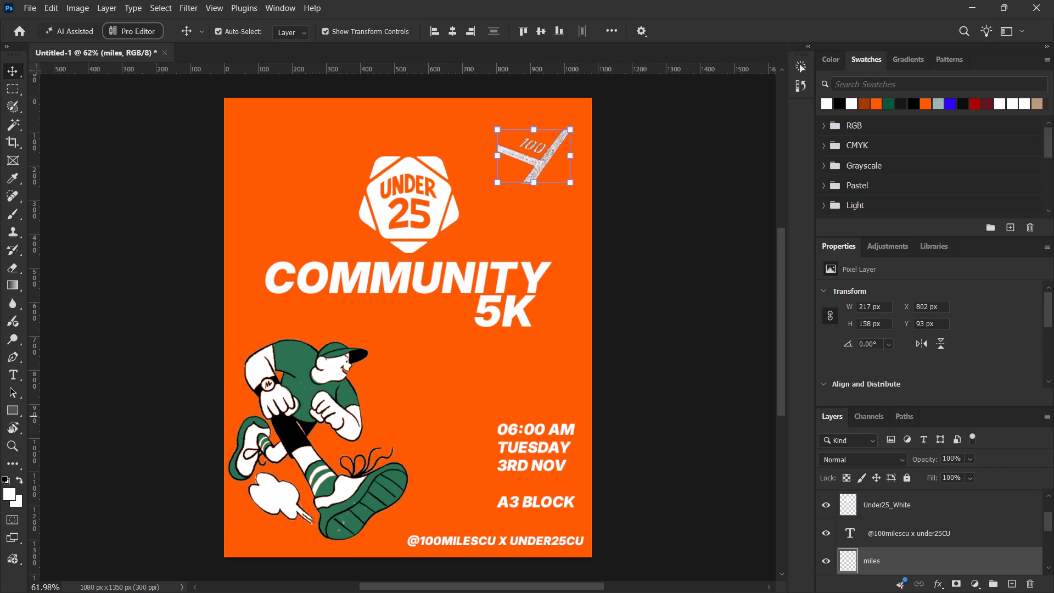
{"action": "left_click", "coordinate": [923, 512]}
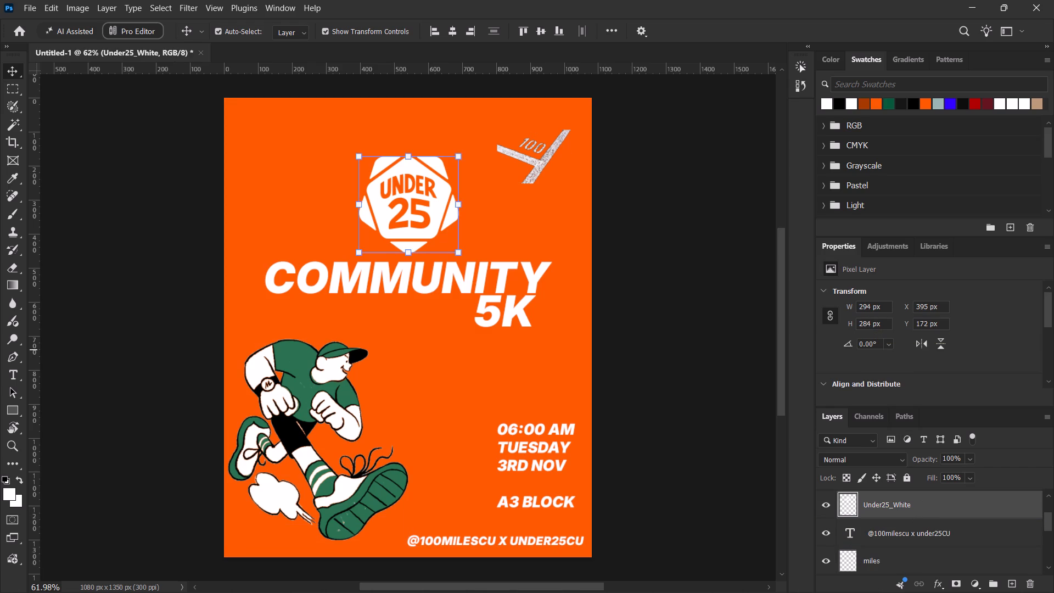
{"action": "left_click_drag", "start_coordinate": [869, 306], "coordinate": [841, 309]}
{"action": "type", "text": "217"}
{"action": "key", "text": "Return"}
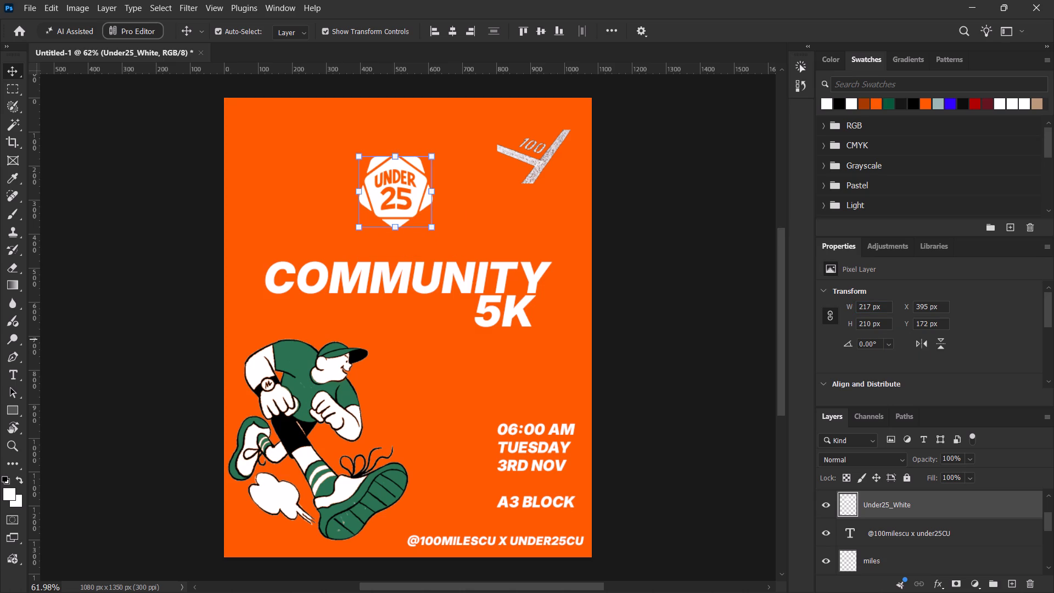
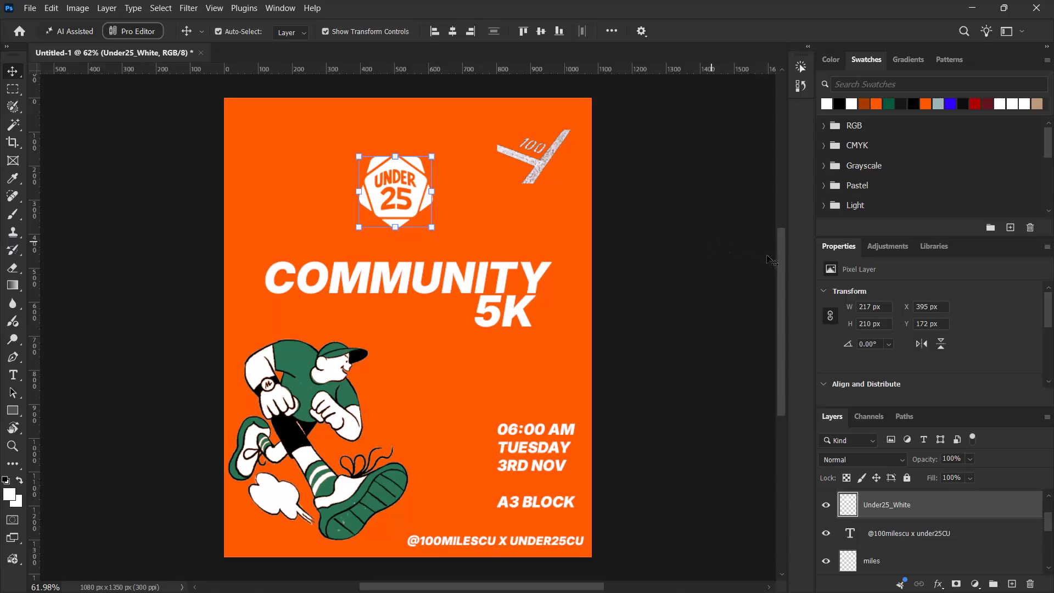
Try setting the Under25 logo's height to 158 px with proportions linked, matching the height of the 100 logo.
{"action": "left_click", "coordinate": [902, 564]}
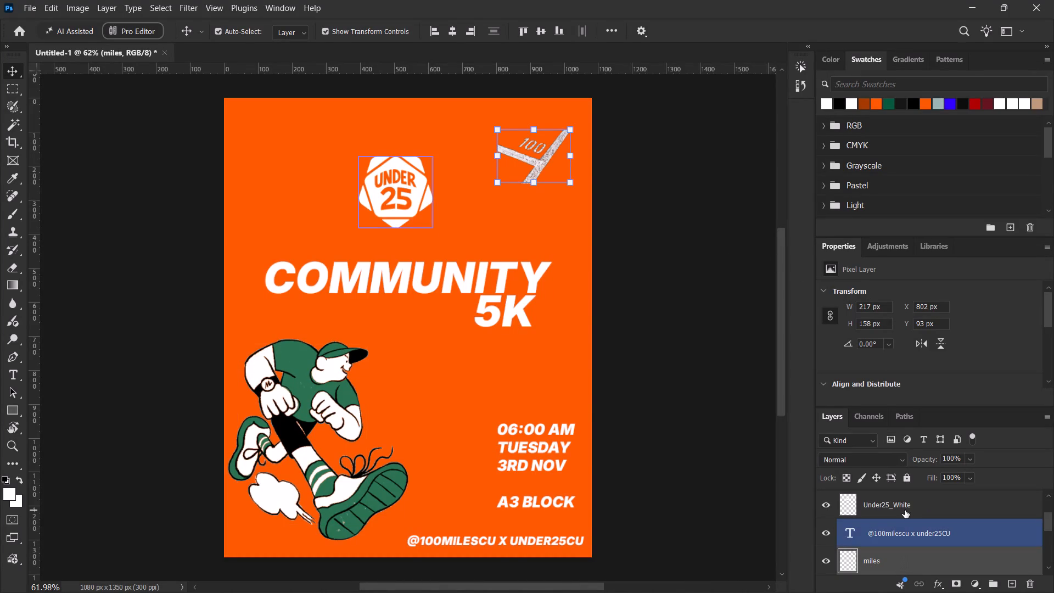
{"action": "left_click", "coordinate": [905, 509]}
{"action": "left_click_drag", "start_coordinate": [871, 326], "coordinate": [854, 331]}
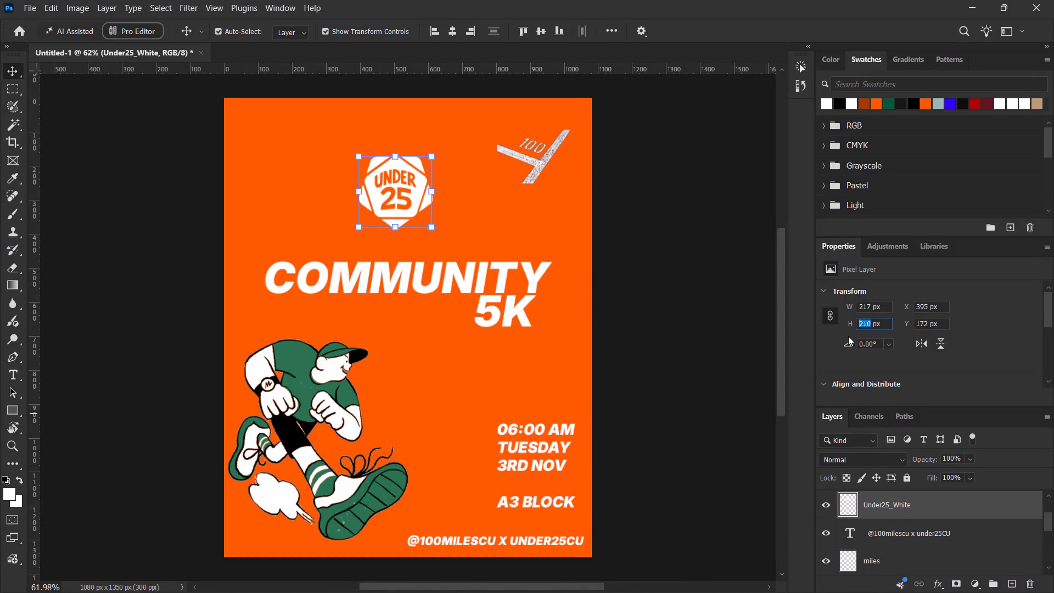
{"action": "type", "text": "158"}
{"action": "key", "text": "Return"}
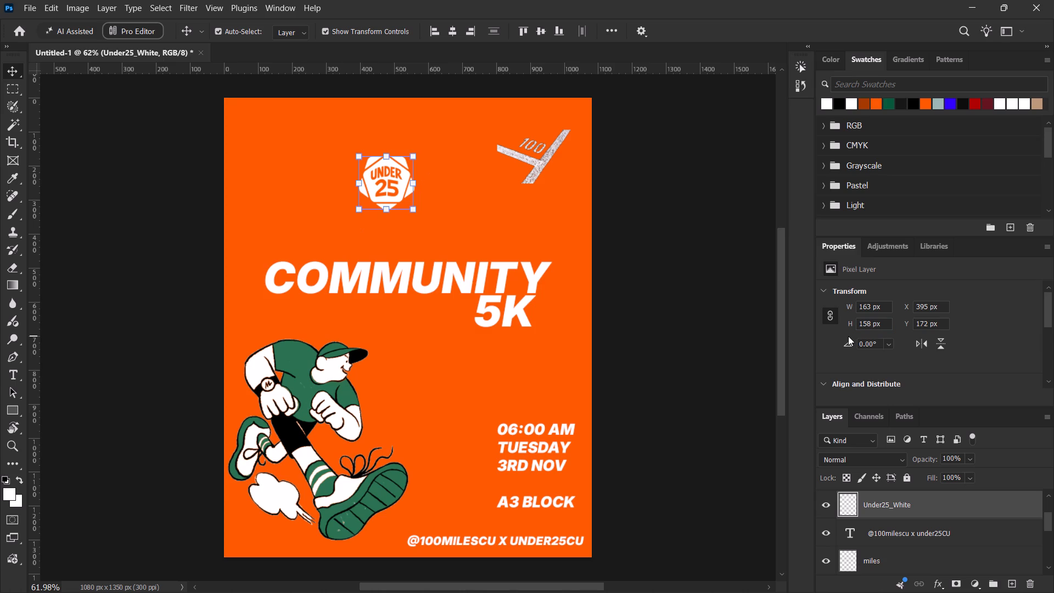
Undo the Under25 logo's height change, its width change and its rasterization.
{"action": "key", "text": "ctrl+z"}
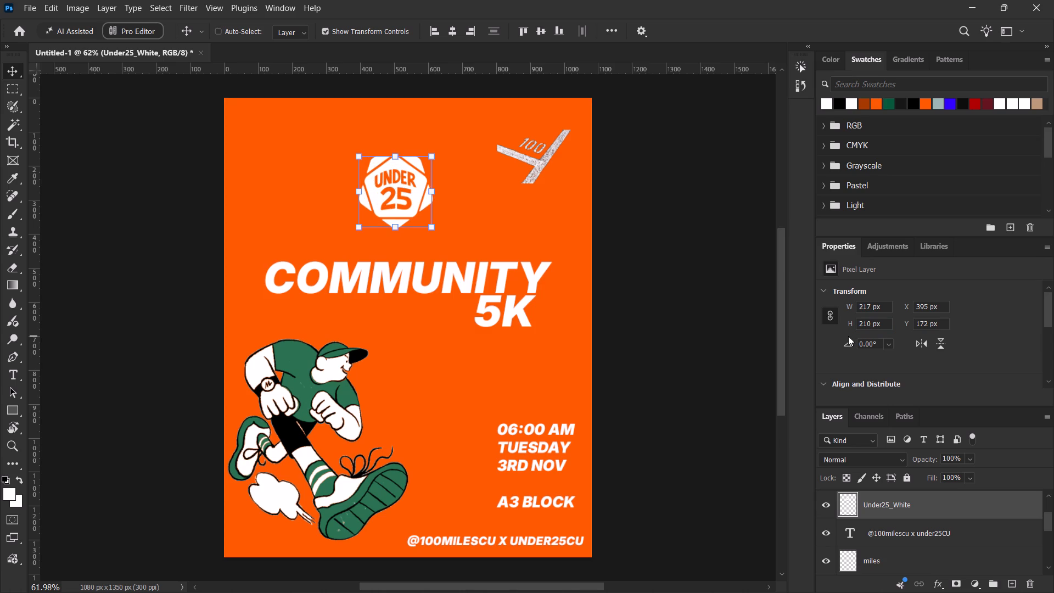
{"action": "key", "text": "ctrl+z"}
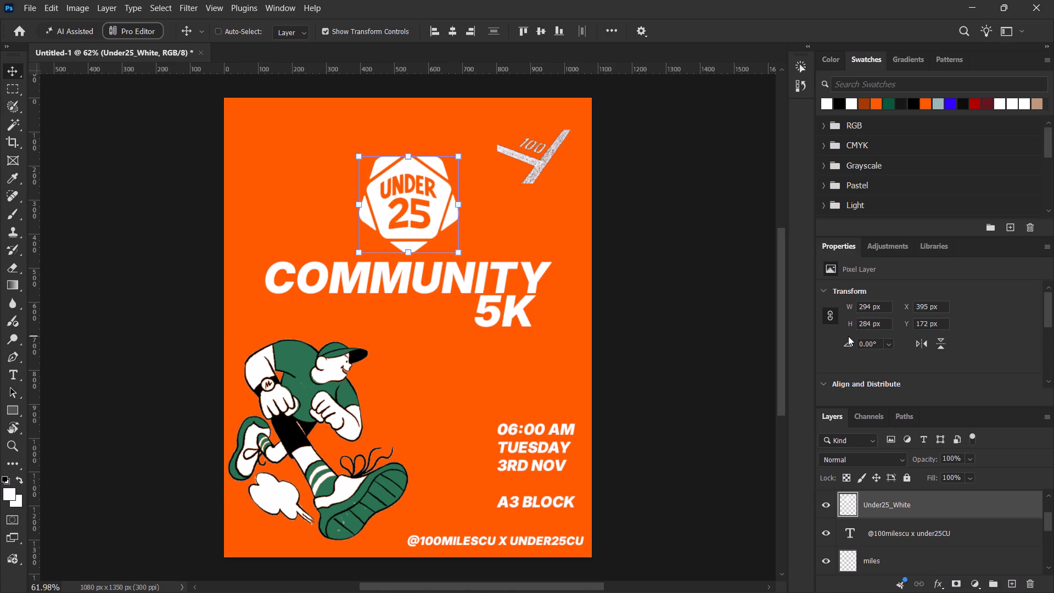
{"action": "key", "text": "ctrl+z"}
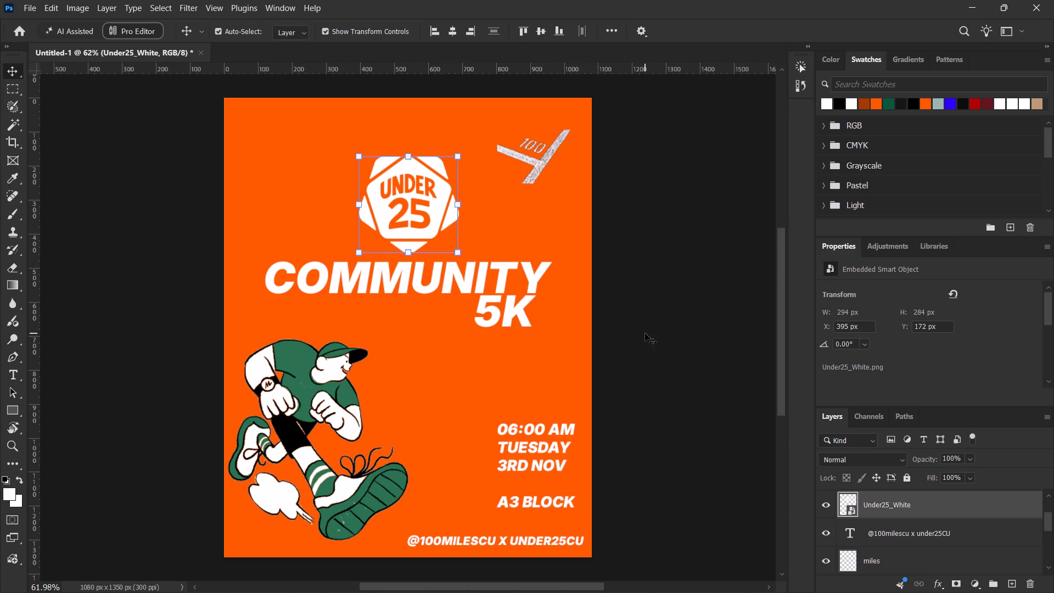
Move the Under25 logo over the 100 logo near the poster's upper right corner, at about X 762, Y 30 px.
{"action": "scroll", "coordinate": [406, 143], "scroll_direction": "up", "scroll_amount": 8, "text": "alt"}
{"action": "key", "text": "space"}
{"action": "left_click_drag", "start_coordinate": [430, 217], "coordinate": [483, 214]}
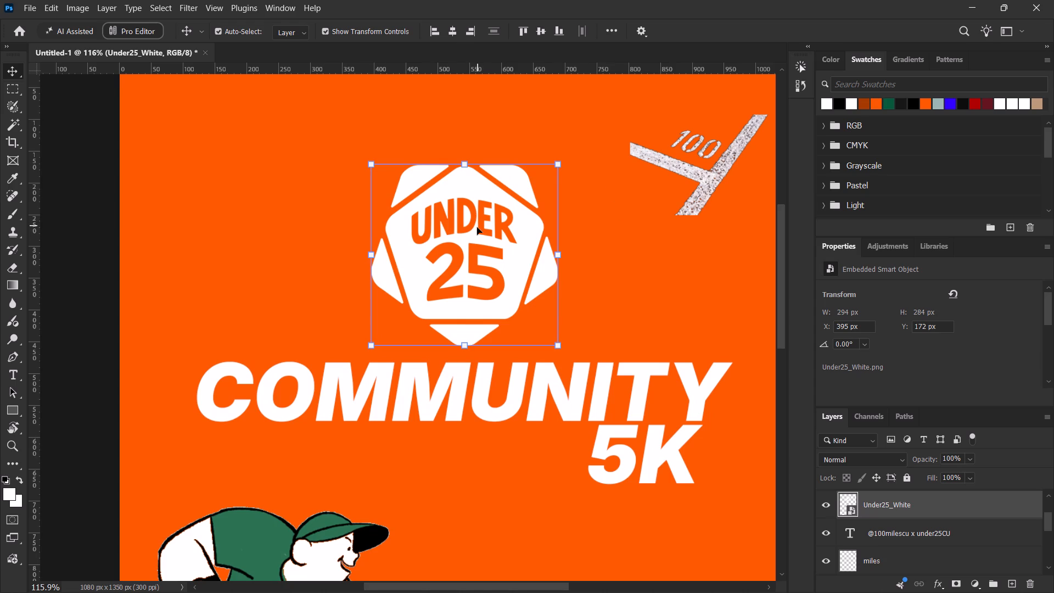
{"action": "left_click_drag", "start_coordinate": [473, 240], "coordinate": [495, 188]}
{"action": "key", "text": "space"}
{"action": "key", "text": "space"}
{"action": "key", "text": "space"}
{"action": "key", "text": "space"}
{"action": "key", "text": "space"}
{"action": "key", "text": "space"}
{"action": "left_click_drag", "start_coordinate": [560, 195], "coordinate": [403, 203]}
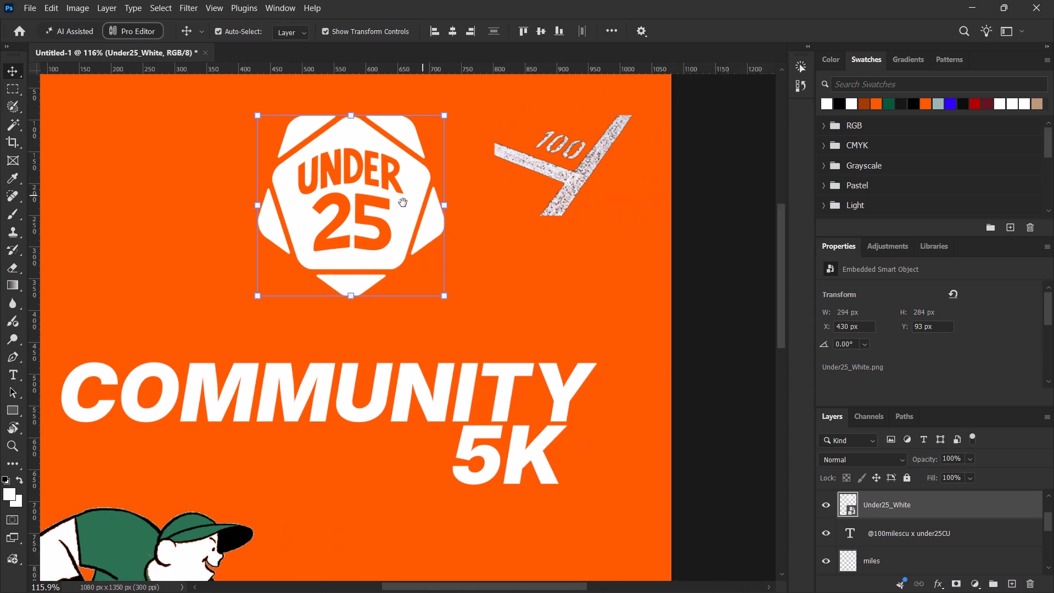
{"action": "left_click_drag", "start_coordinate": [403, 203], "coordinate": [397, 214]}
{"action": "left_click_drag", "start_coordinate": [363, 237], "coordinate": [574, 201]}
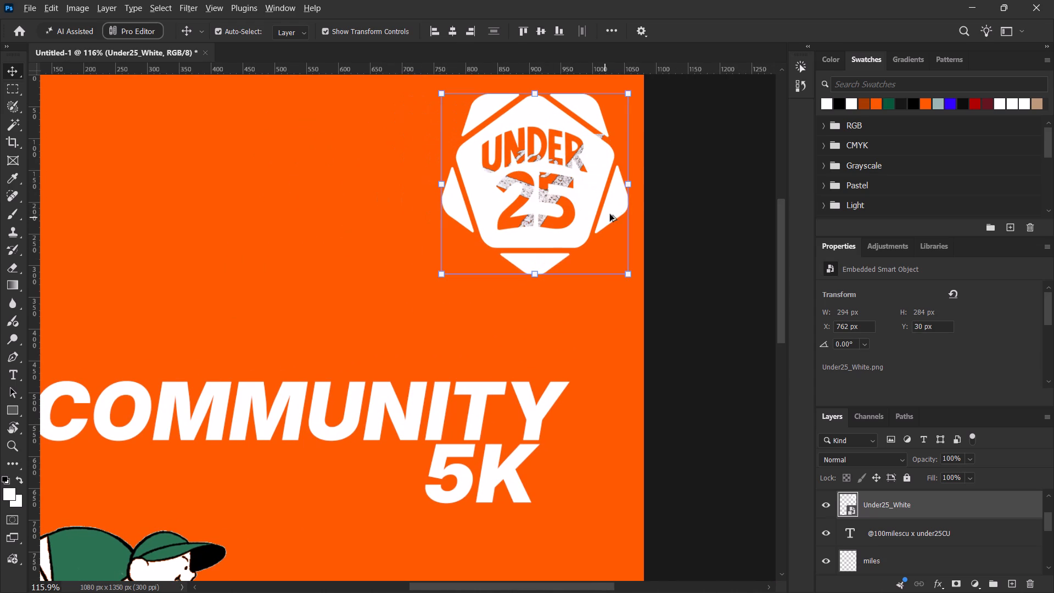
Scale the Under25 logo proportionally to about 230 by 224 px and place it left of the 100 logo at about X 438, Y 47 px.
{"action": "left_click_drag", "start_coordinate": [629, 276], "coordinate": [588, 256], "text": "alt"}
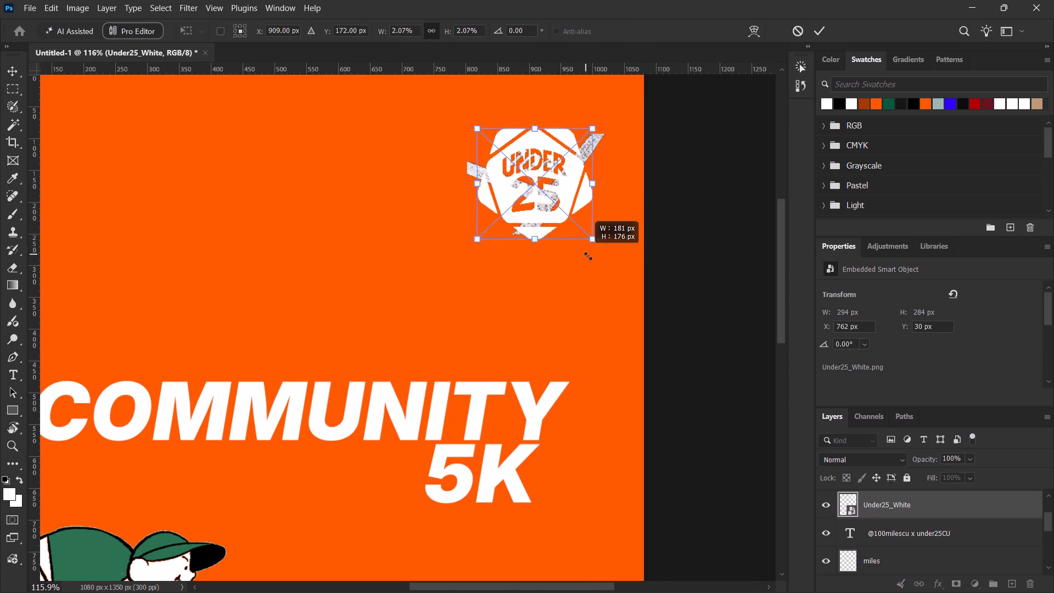
{"action": "left_click_drag", "start_coordinate": [588, 256], "coordinate": [604, 261], "text": "alt"}
{"action": "left_click_drag", "start_coordinate": [499, 182], "coordinate": [384, 182]}
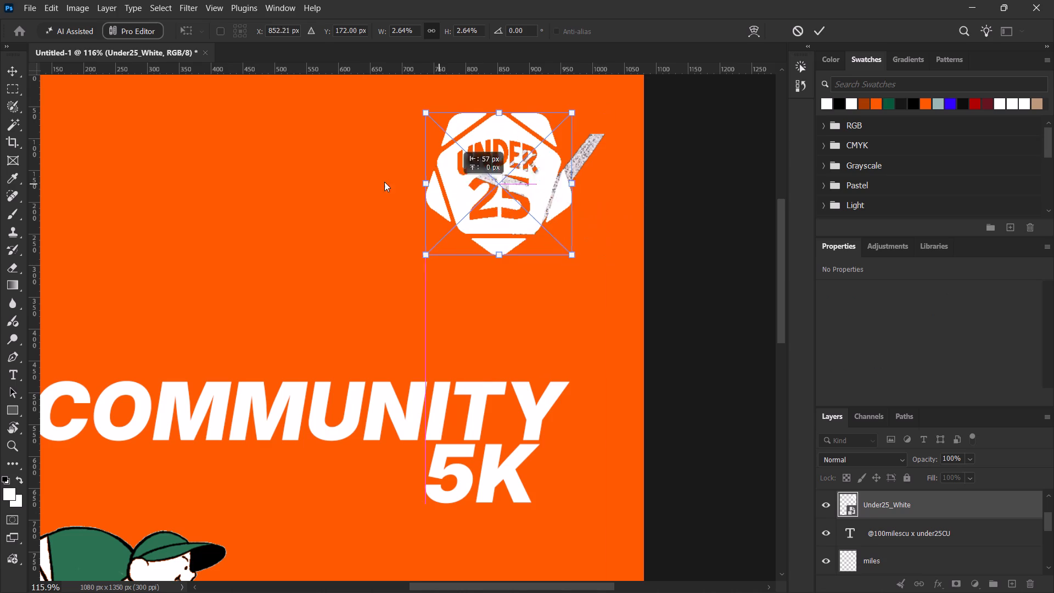
{"action": "left_click_drag", "start_coordinate": [384, 182], "coordinate": [272, 174]}
{"action": "left_click", "coordinate": [815, 35]}
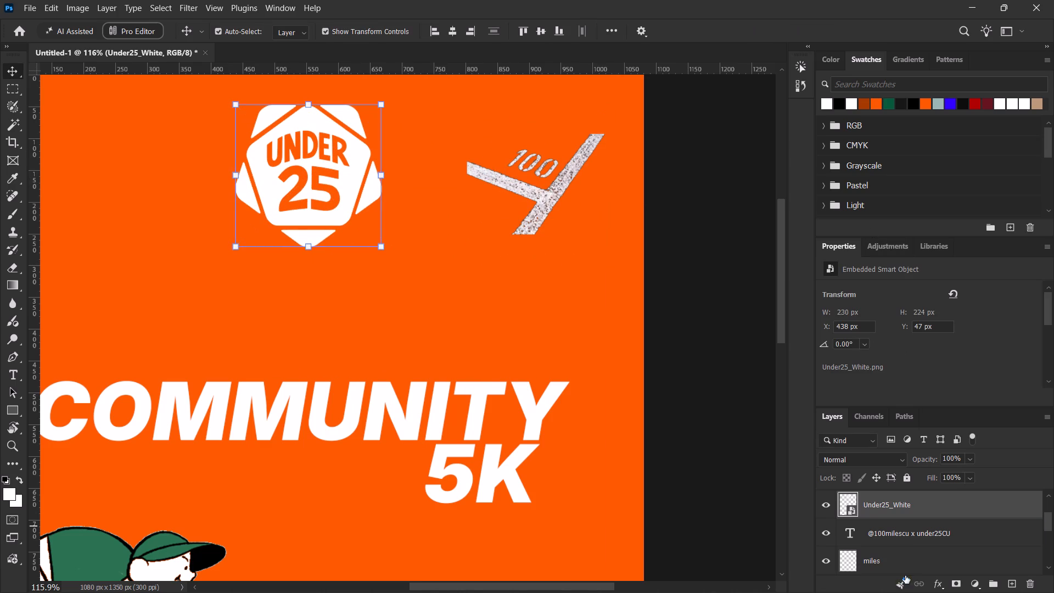
Create guides around the bounds of the 100 logo from its miles layer.
{"action": "left_click", "coordinate": [911, 555]}
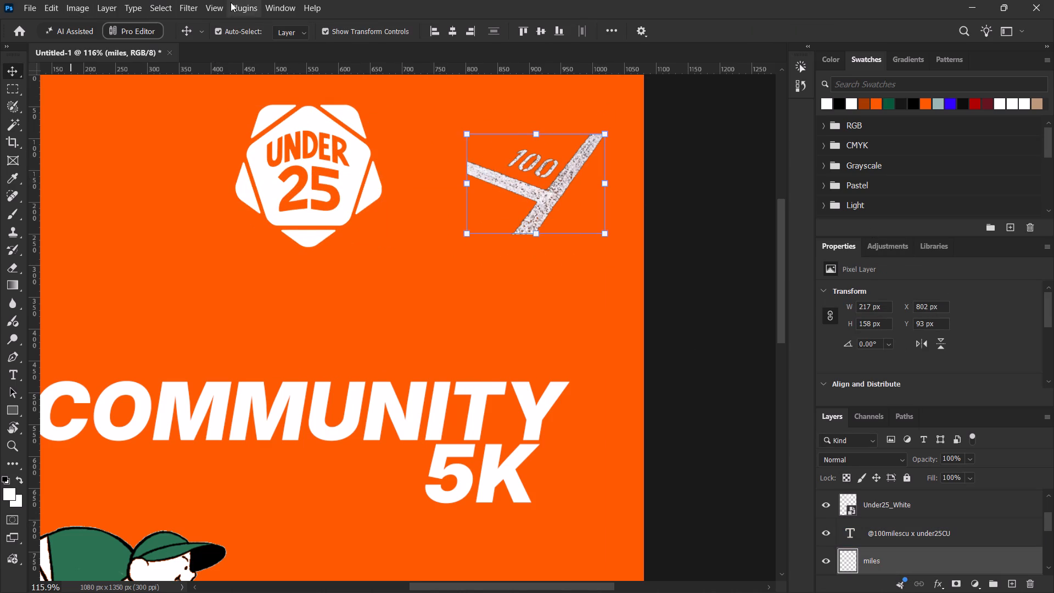
{"action": "left_click", "coordinate": [217, 8]}
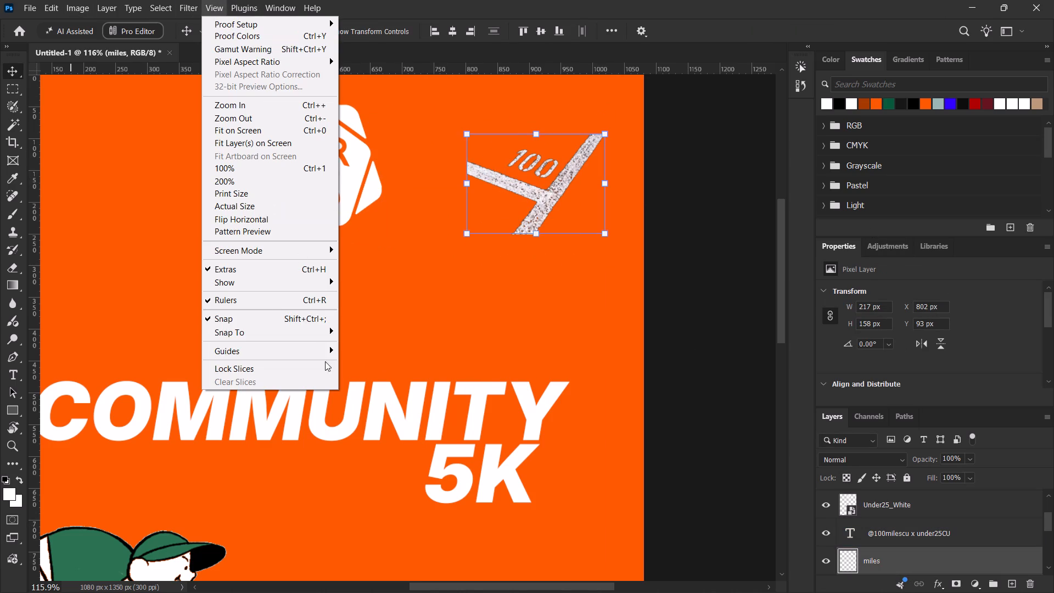
{"action": "left_click", "coordinate": [330, 351]}
{"action": "left_click", "coordinate": [378, 449]}
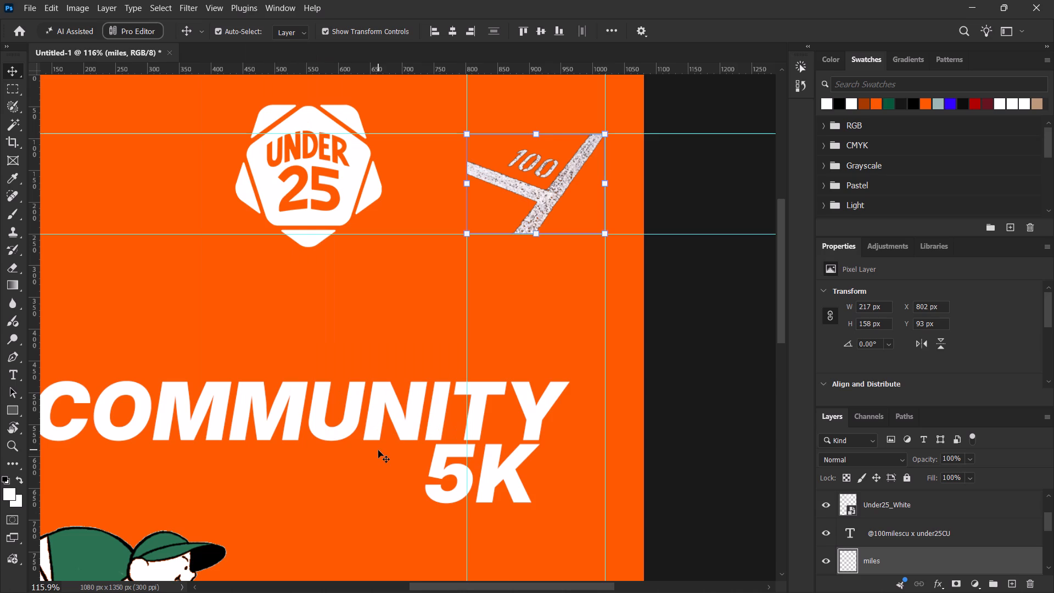
Move the Under25 logo just left of the 100 logo, level with its middle, at about X 542, Y 60 px.
{"action": "left_click", "coordinate": [903, 506]}
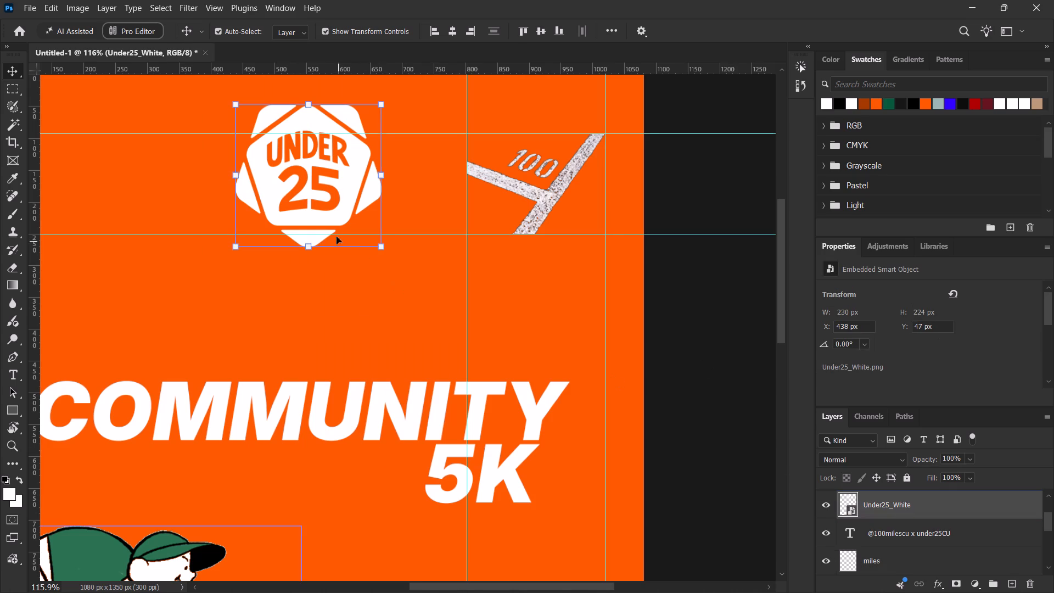
{"action": "left_click_drag", "start_coordinate": [306, 187], "coordinate": [539, 207]}
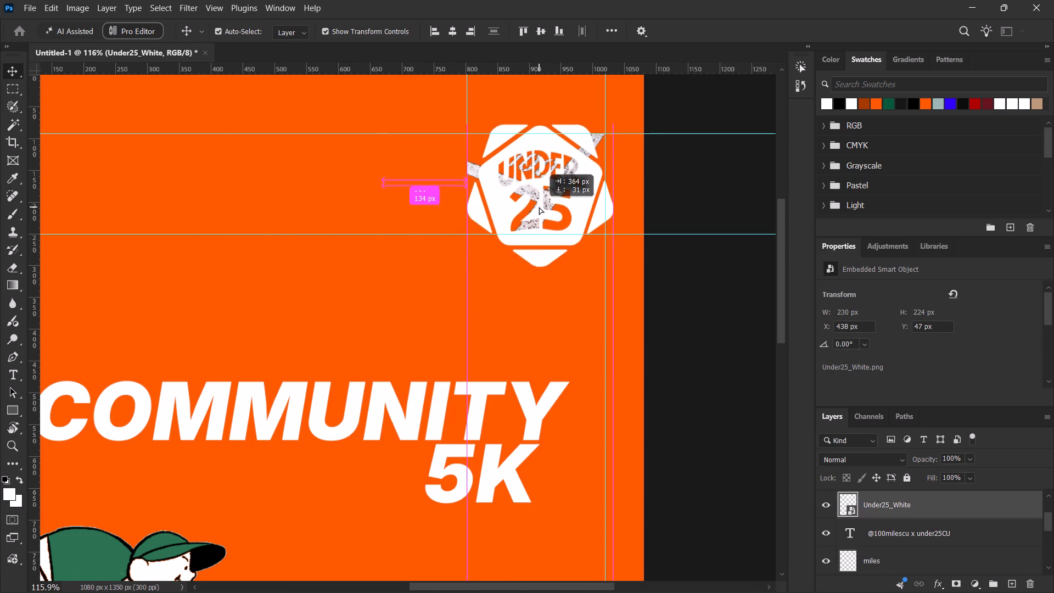
{"action": "left_click_drag", "start_coordinate": [539, 207], "coordinate": [372, 197]}
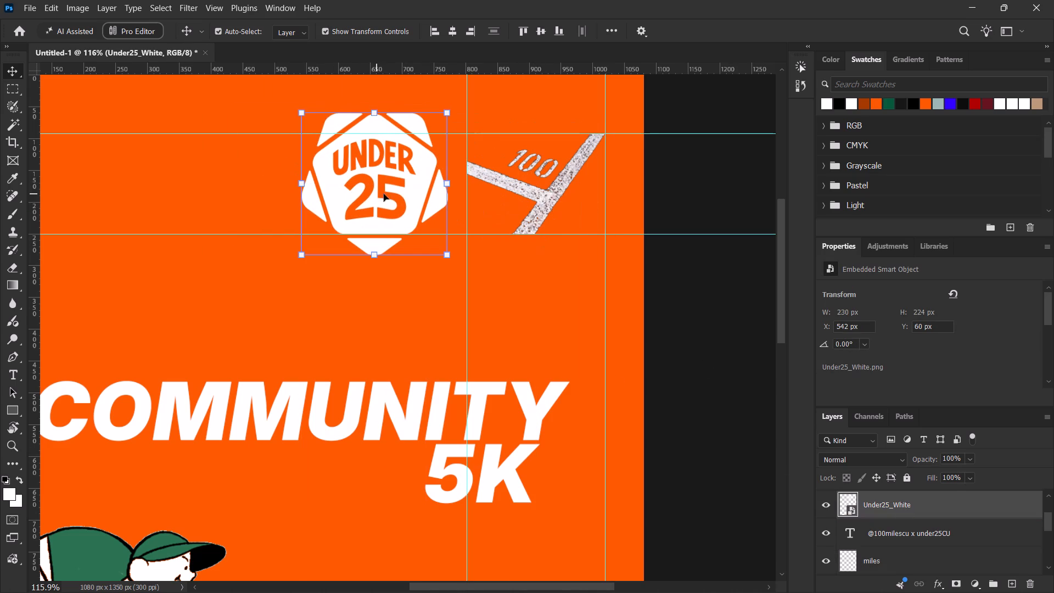
Align the horizontal centres of the Under25 and 100 logos so they overlap.
{"action": "left_click", "coordinate": [915, 565], "text": "ctrl"}
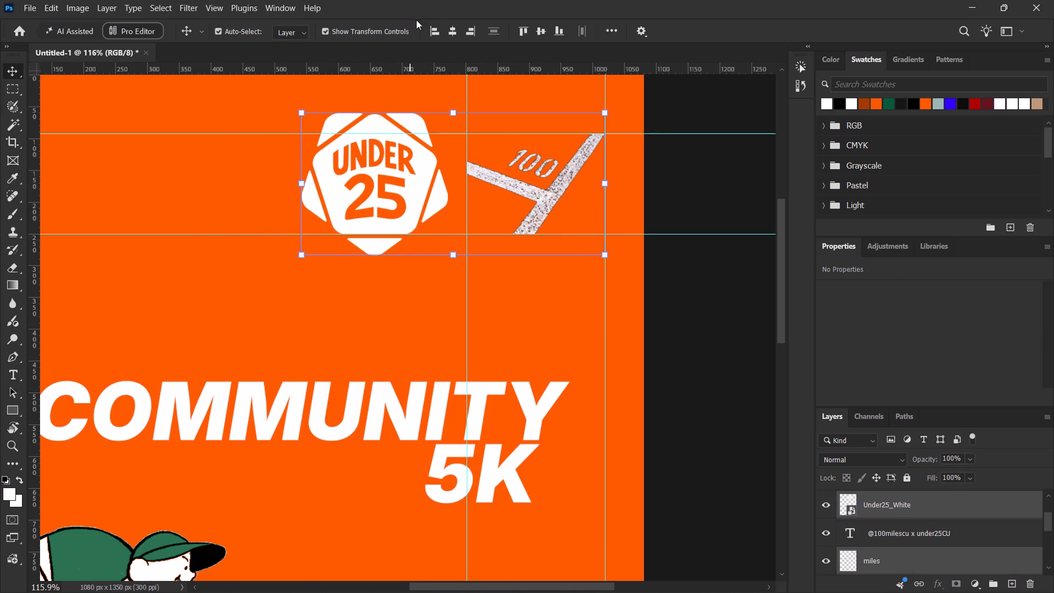
{"action": "left_click", "coordinate": [448, 28]}
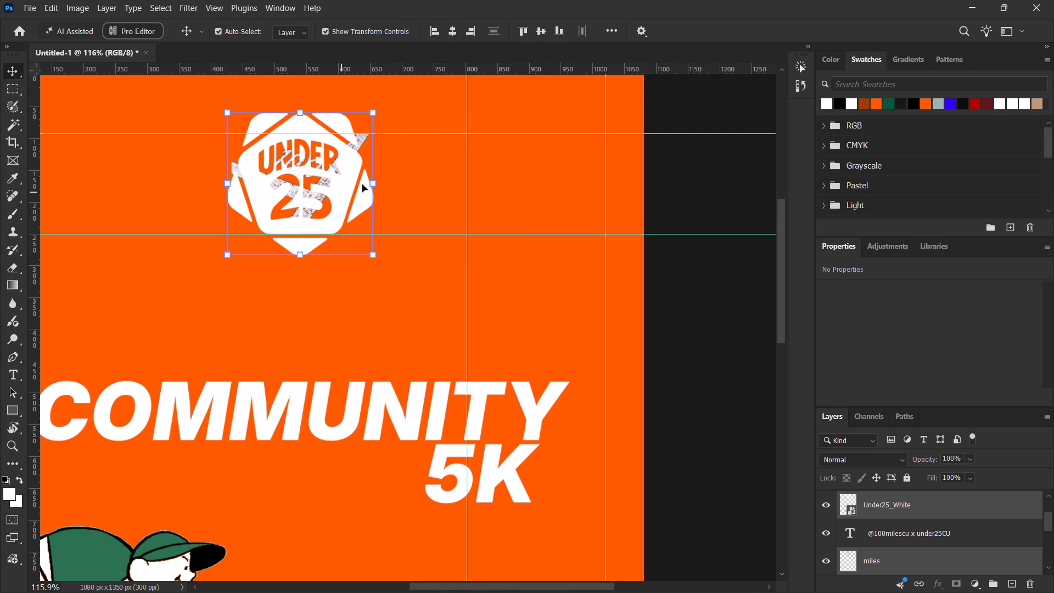
Scale the Under25 logo proportionally to about 219 by 212 px to match the 100 logo's width, and hide the guides.
{"action": "left_click", "coordinate": [935, 507]}
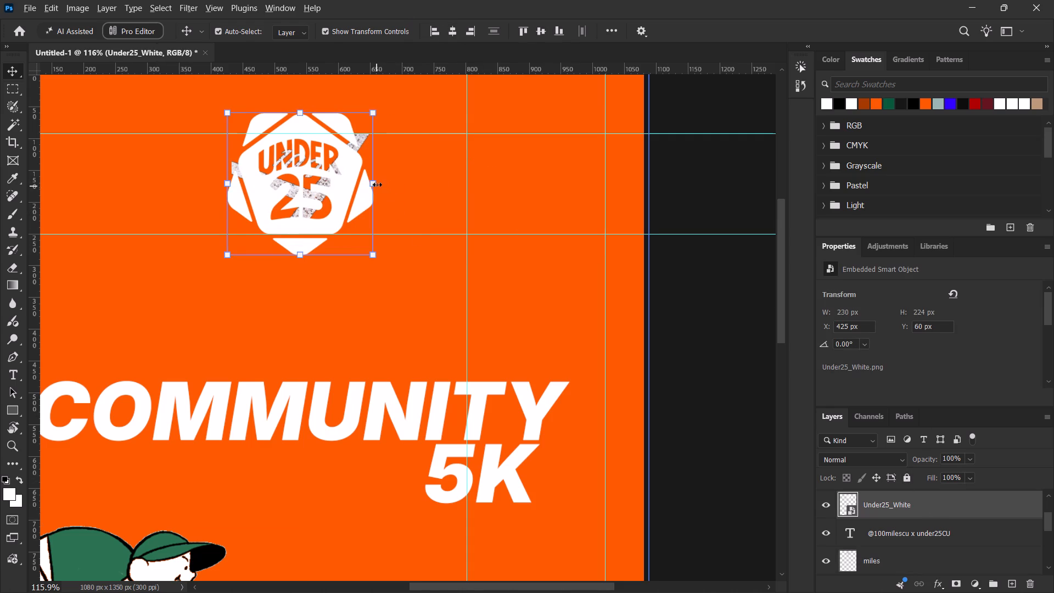
{"action": "left_click_drag", "start_coordinate": [375, 183], "coordinate": [363, 178], "text": "alt"}
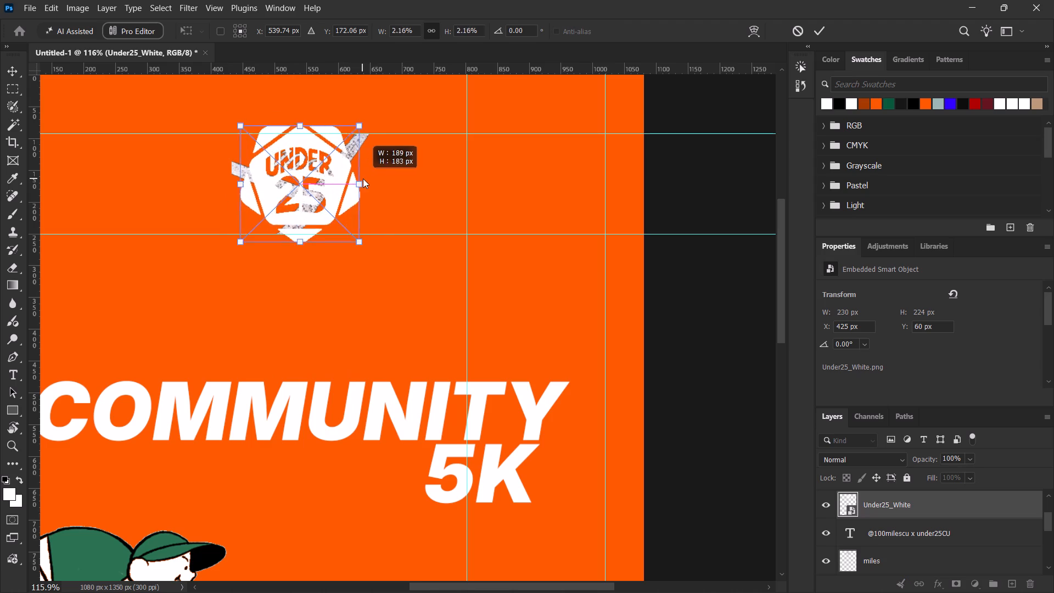
{"action": "left_click_drag", "start_coordinate": [363, 178], "coordinate": [366, 181], "text": "alt"}
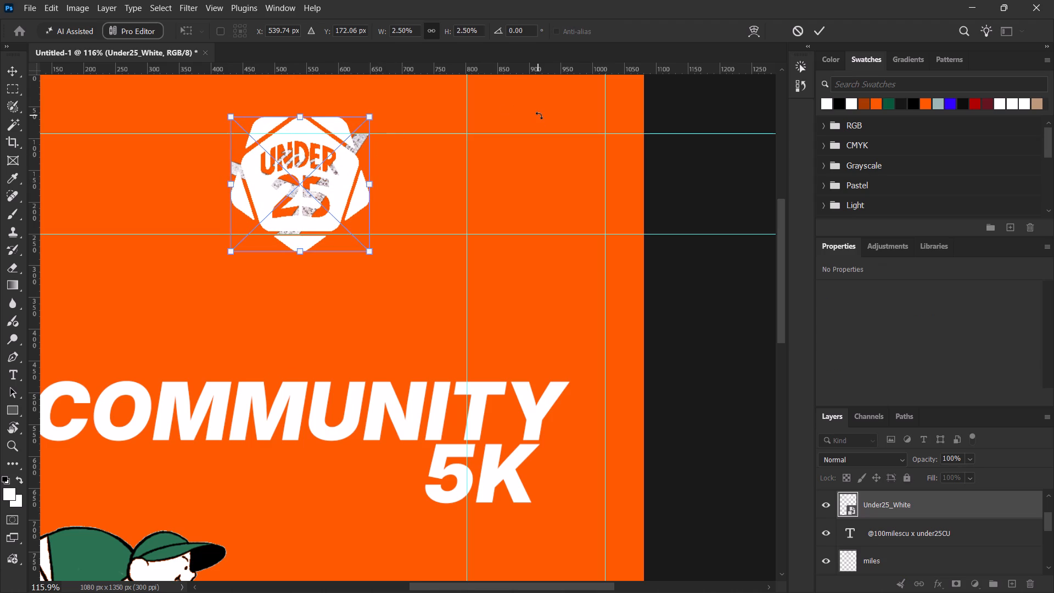
{"action": "key", "text": "ctrl+semicolon"}
{"action": "left_click", "coordinate": [818, 33]}
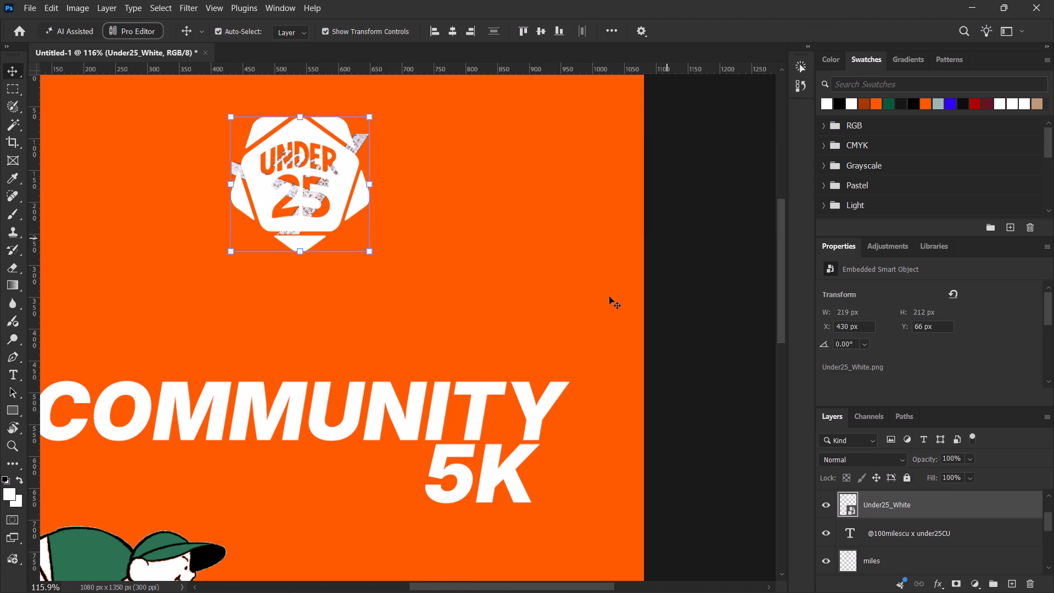
Align the Under25 logo to the left edge of the poster.
{"action": "key", "text": "space"}
{"action": "key", "text": "space"}
{"action": "key", "text": "space"}
{"action": "key", "text": "space"}
{"action": "key", "text": "space"}
{"action": "key", "text": "space"}
{"action": "key", "text": "space"}
{"action": "key", "text": "space"}
{"action": "key", "text": "space"}
{"action": "key", "text": "space"}
{"action": "key", "text": "space"}
{"action": "key", "text": "space"}
{"action": "key", "text": "space"}
{"action": "key", "text": "space"}
{"action": "key", "text": "space"}
{"action": "key", "text": "space"}
{"action": "key", "text": "space"}
{"action": "left_click_drag", "start_coordinate": [461, 254], "coordinate": [598, 303]}
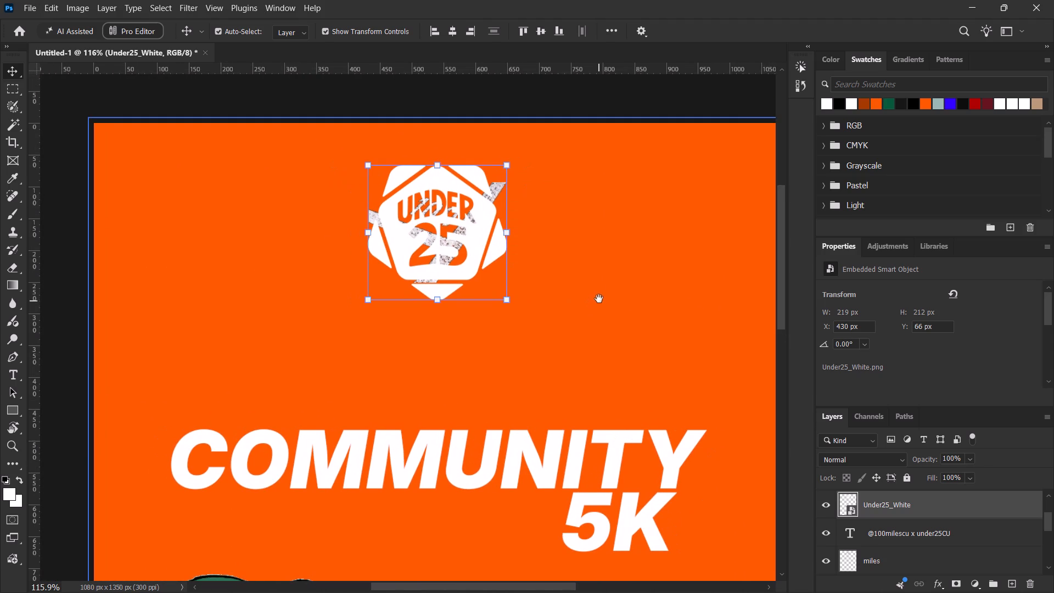
{"action": "left_click", "coordinate": [429, 32]}
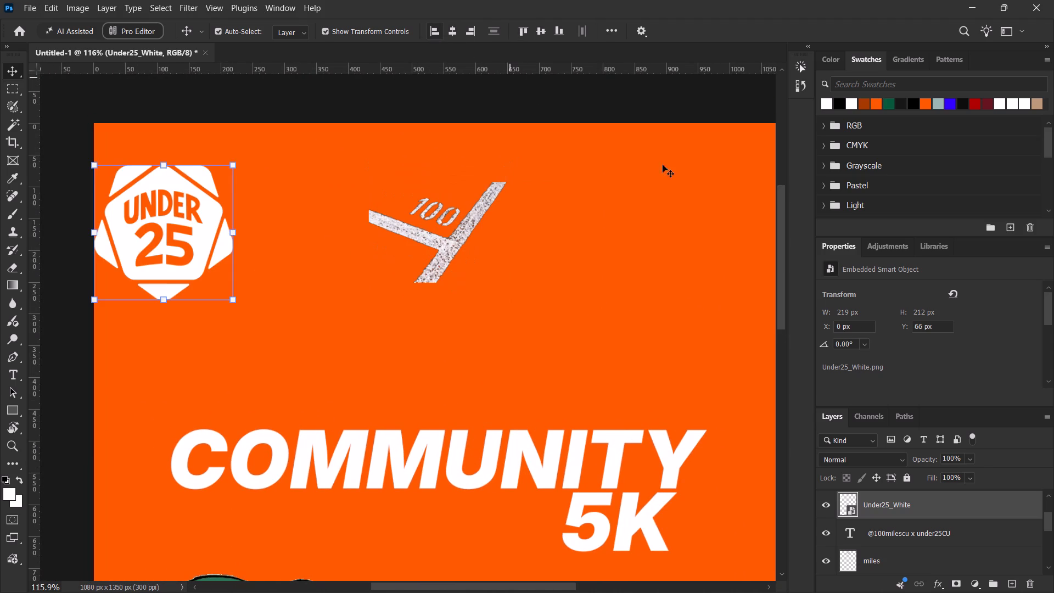
Align the 100 logo to the right edge of the poster.
{"action": "left_click", "coordinate": [950, 555]}
{"action": "left_click", "coordinate": [466, 33]}
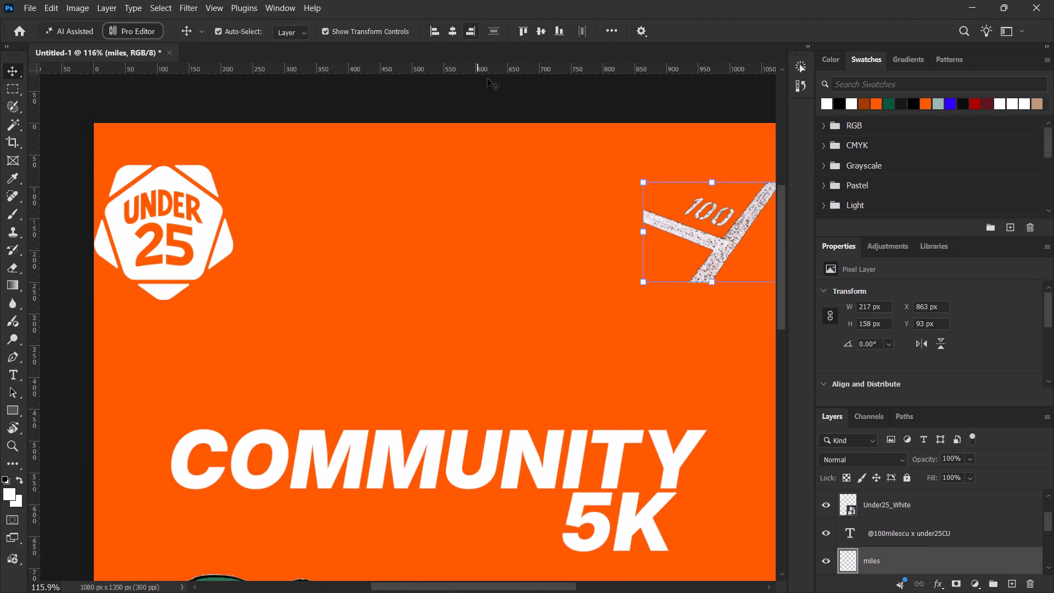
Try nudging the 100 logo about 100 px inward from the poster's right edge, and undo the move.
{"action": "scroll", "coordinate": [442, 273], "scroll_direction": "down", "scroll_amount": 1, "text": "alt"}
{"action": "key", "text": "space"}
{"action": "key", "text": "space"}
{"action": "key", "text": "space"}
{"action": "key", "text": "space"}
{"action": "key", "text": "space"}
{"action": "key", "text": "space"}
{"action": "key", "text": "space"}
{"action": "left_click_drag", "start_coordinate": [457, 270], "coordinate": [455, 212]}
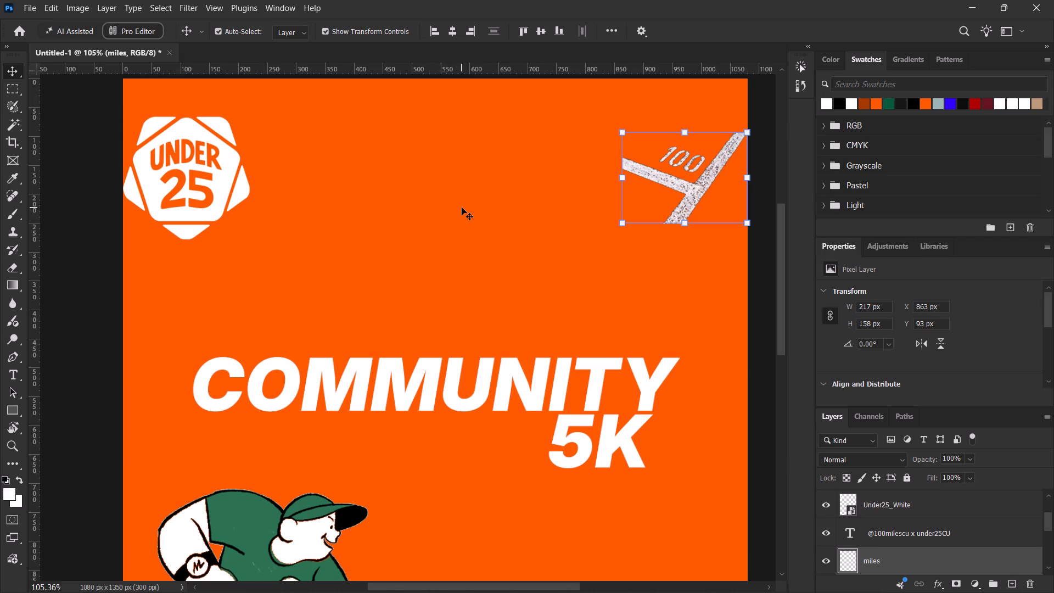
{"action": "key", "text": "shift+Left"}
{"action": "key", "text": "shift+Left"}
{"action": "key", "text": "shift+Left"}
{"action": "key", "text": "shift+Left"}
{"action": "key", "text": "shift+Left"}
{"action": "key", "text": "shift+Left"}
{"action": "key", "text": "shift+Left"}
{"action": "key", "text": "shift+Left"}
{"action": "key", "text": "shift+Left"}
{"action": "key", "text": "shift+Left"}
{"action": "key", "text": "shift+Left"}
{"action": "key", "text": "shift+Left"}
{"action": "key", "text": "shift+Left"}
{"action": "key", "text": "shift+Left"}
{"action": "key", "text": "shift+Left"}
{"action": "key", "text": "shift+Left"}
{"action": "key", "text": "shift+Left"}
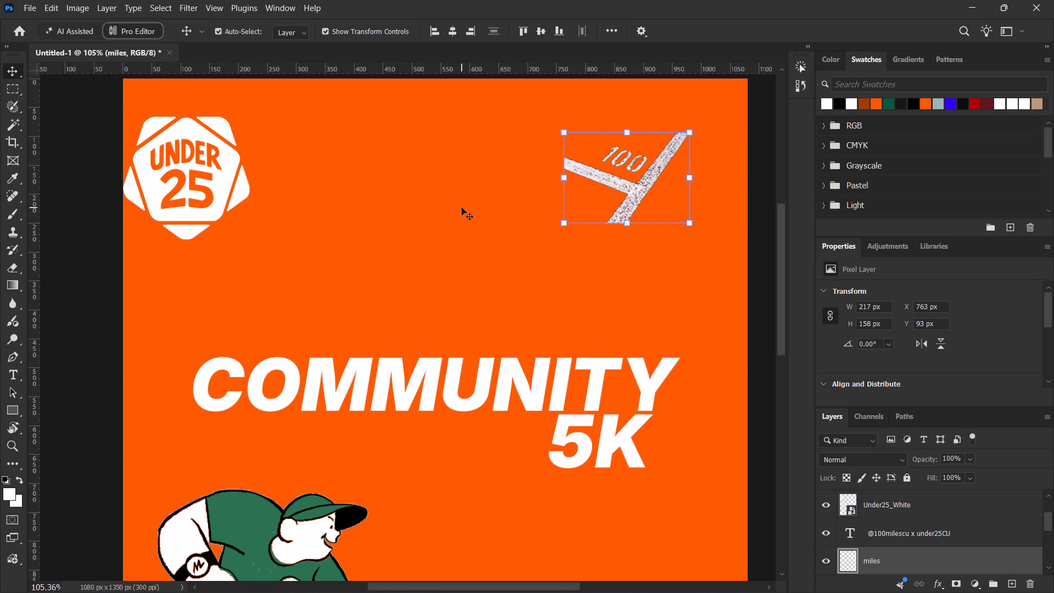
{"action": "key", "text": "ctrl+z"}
Nudge the 100 logo 80 px inward from the poster's right edge.
{"action": "key", "text": "shift+Left"}
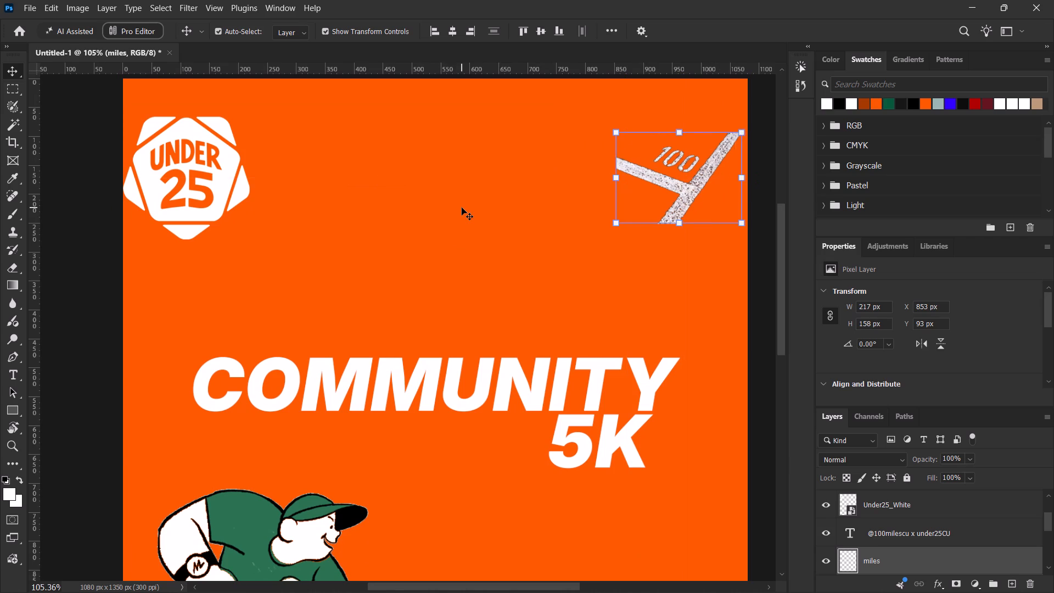
{"action": "key", "text": "shift+Left"}
{"action": "key", "text": "shift+Left"}
{"action": "key", "text": "shift+Left"}
{"action": "key", "text": "shift+Left"}
{"action": "key", "text": "shift+Left"}
{"action": "key", "text": "shift+Left"}
{"action": "key", "text": "shift+Left"}
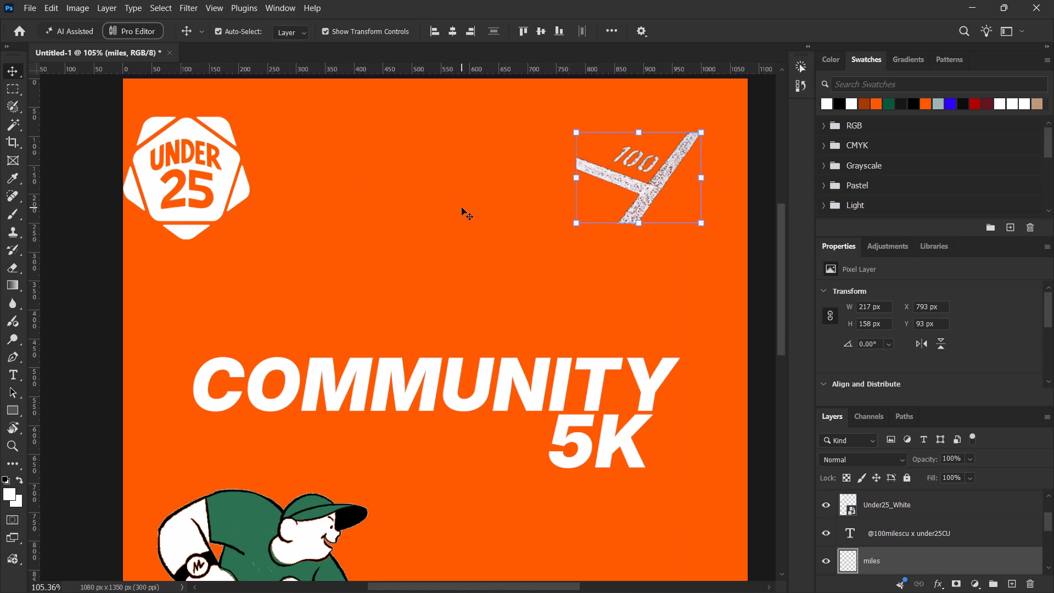
Nudge the Under25 logo 80 px inward from the poster's left edge.
{"action": "left_click", "coordinate": [905, 512]}
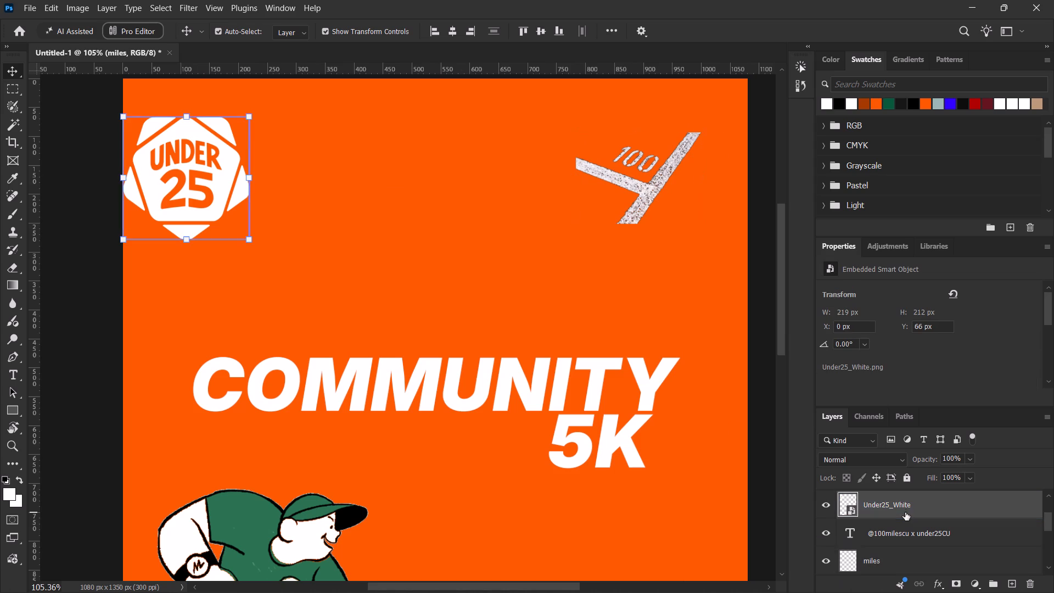
{"action": "key", "text": "shift+Right"}
{"action": "key", "text": "shift+Right"}
{"action": "key", "text": "shift+Right"}
{"action": "key", "text": "shift+Right"}
{"action": "key", "text": "shift+Right"}
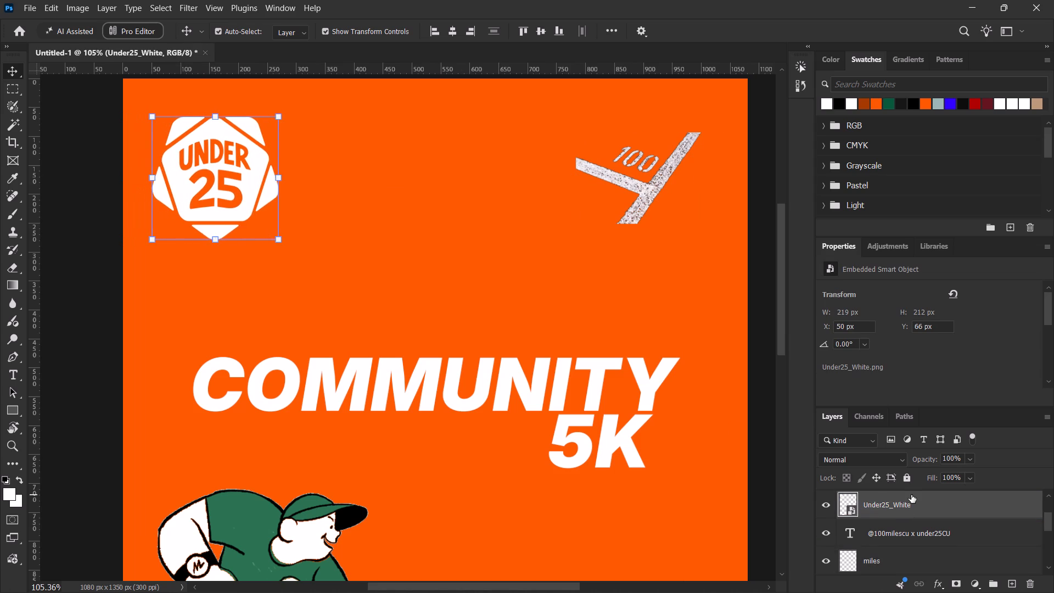
{"action": "key", "text": "shift+Right"}
{"action": "key", "text": "shift+Right"}
{"action": "key", "text": "shift+Right"}
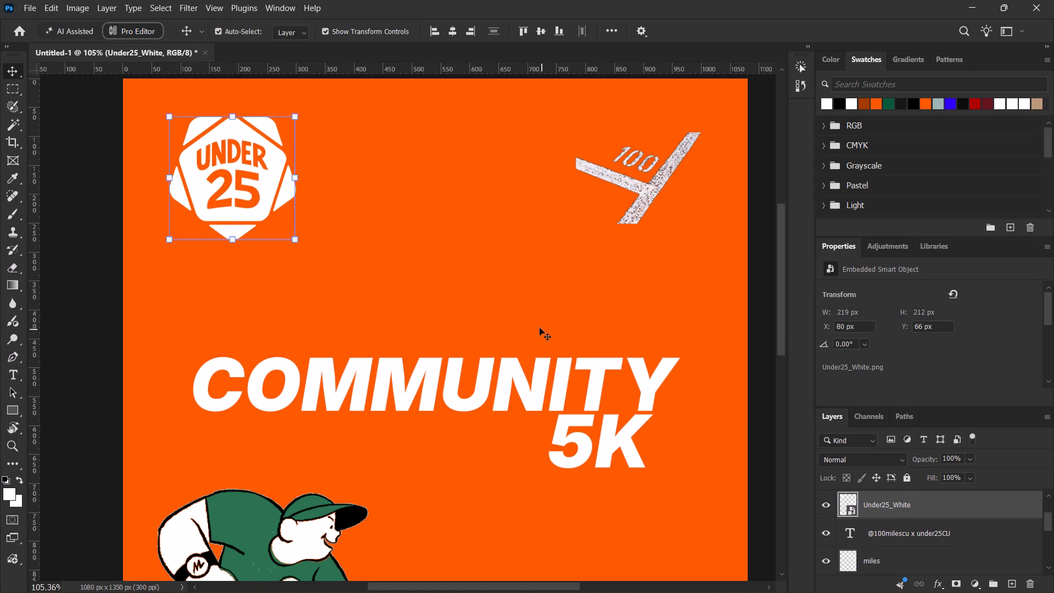
Move the COMMUNITY and 5K title texts up together towards the logos, to about Y 342 px.
{"action": "scroll", "coordinate": [511, 307], "scroll_direction": "down", "scroll_amount": 5, "text": "alt"}
{"action": "key", "text": "space"}
{"action": "key", "text": "space"}
{"action": "key", "text": "space"}
{"action": "key", "text": "space"}
{"action": "key", "text": "space"}
{"action": "key", "text": "space"}
{"action": "key", "text": "space"}
{"action": "key", "text": "space"}
{"action": "key", "text": "space"}
{"action": "key", "text": "space"}
{"action": "key", "text": "space"}
{"action": "key", "text": "space"}
{"action": "key", "text": "space"}
{"action": "key", "text": "space"}
{"action": "key", "text": "space"}
{"action": "key", "text": "space"}
{"action": "key", "text": "space"}
{"action": "key", "text": "space"}
{"action": "key", "text": "space"}
{"action": "left_click_drag", "start_coordinate": [491, 365], "coordinate": [514, 290]}
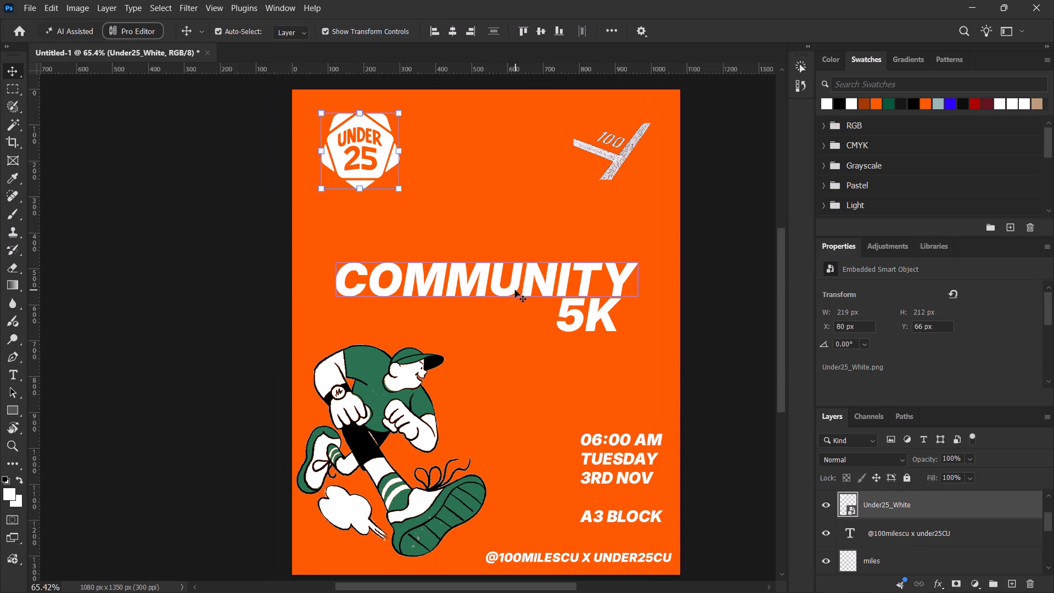
{"action": "scroll", "coordinate": [929, 541], "scroll_direction": "down", "scroll_amount": 4}
{"action": "scroll", "coordinate": [929, 542], "scroll_direction": "up", "scroll_amount": 1}
{"action": "left_click", "coordinate": [926, 532]}
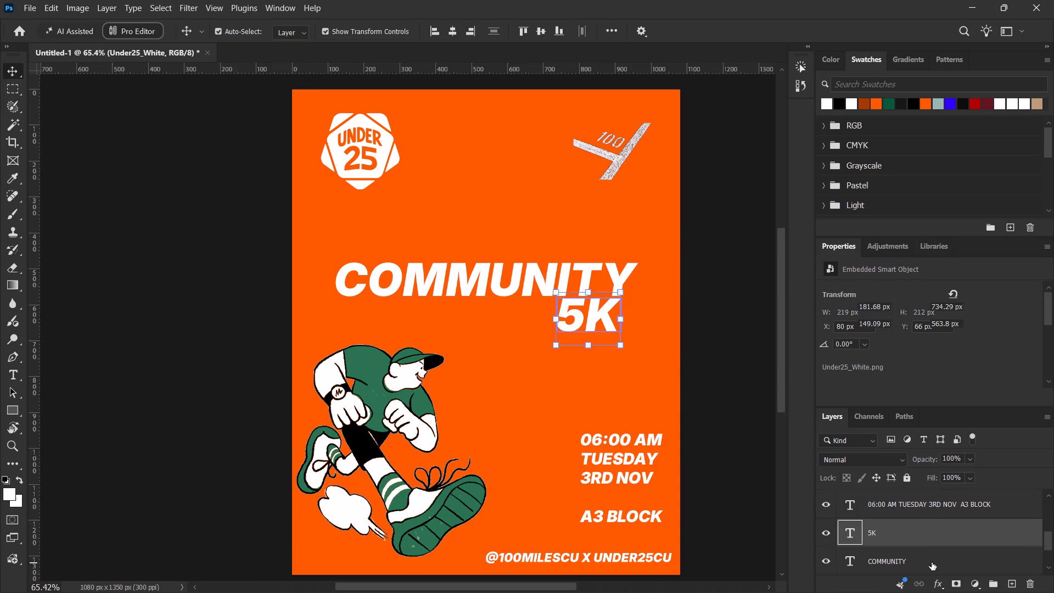
{"action": "left_click", "coordinate": [932, 562], "text": "ctrl"}
{"action": "key", "text": "shift+Up"}
{"action": "key", "text": "shift+Up"}
{"action": "key", "text": "shift+Up"}
{"action": "key", "text": "shift+Up"}
{"action": "key", "text": "shift+Up"}
{"action": "key", "text": "shift+Up"}
{"action": "key", "text": "shift+Up"}
{"action": "key", "text": "shift+Up"}
{"action": "key", "text": "shift+Up"}
{"action": "key", "text": "shift+Up"}
{"action": "key", "text": "shift+Up"}
{"action": "key", "text": "shift+Up"}
{"action": "key", "text": "shift+Up"}
{"action": "key", "text": "shift+Up"}
{"action": "key", "text": "shift+Up"}
{"action": "key", "text": "shift+Up"}
{"action": "key", "text": "shift+Up"}
{"action": "key", "text": "shift+Up"}
{"action": "key", "text": "shift+Up"}
{"action": "key", "text": "shift+Up"}
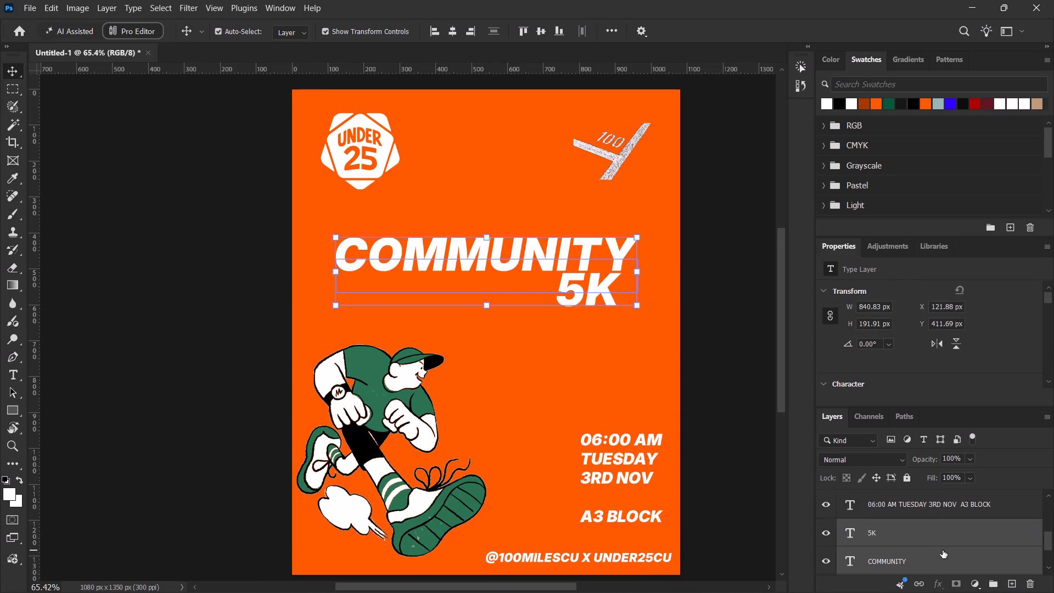
{"action": "key", "text": "shift+Up"}
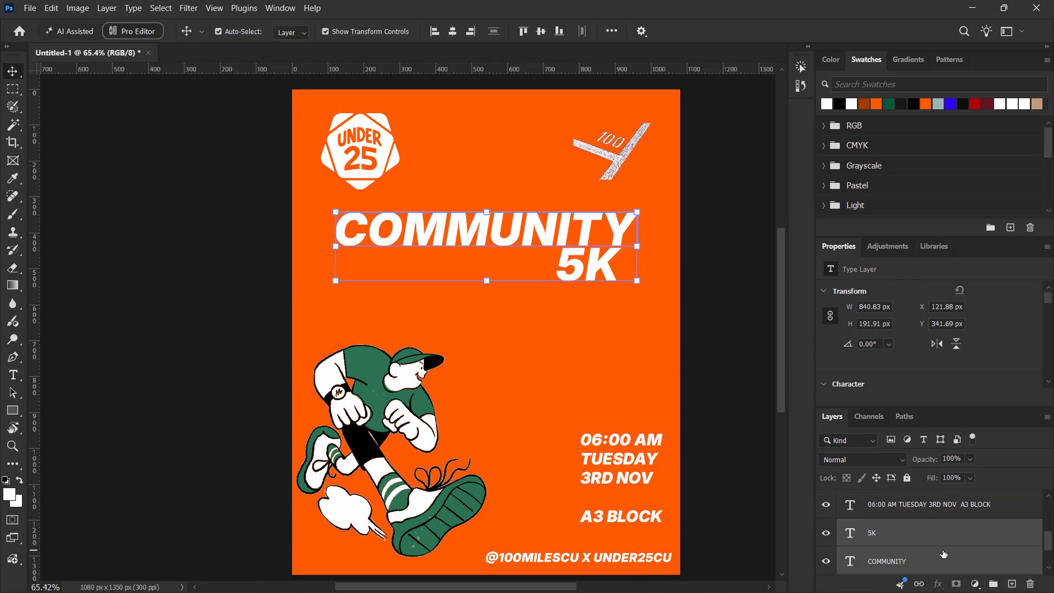
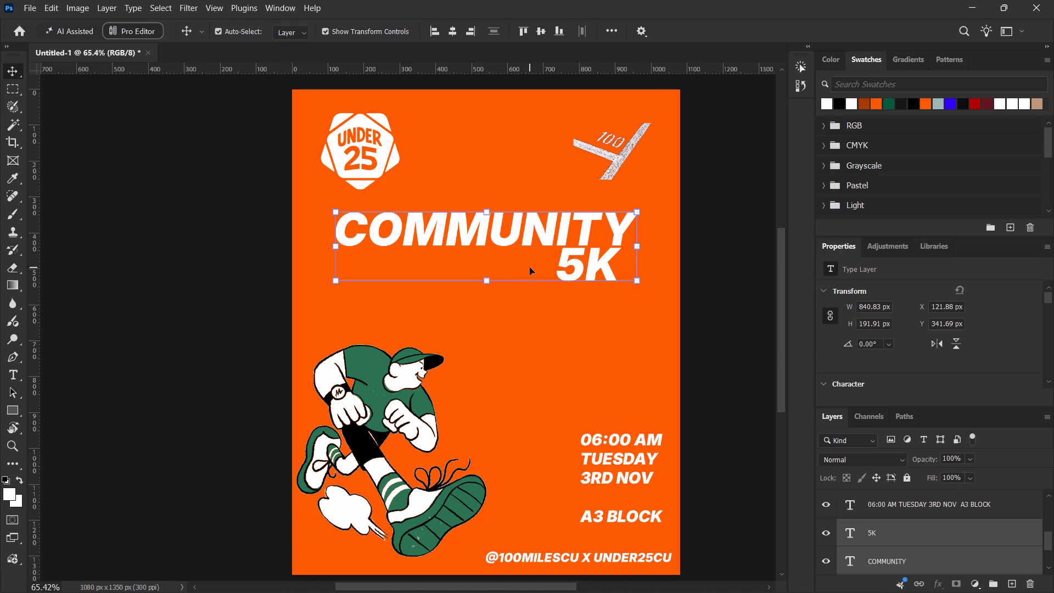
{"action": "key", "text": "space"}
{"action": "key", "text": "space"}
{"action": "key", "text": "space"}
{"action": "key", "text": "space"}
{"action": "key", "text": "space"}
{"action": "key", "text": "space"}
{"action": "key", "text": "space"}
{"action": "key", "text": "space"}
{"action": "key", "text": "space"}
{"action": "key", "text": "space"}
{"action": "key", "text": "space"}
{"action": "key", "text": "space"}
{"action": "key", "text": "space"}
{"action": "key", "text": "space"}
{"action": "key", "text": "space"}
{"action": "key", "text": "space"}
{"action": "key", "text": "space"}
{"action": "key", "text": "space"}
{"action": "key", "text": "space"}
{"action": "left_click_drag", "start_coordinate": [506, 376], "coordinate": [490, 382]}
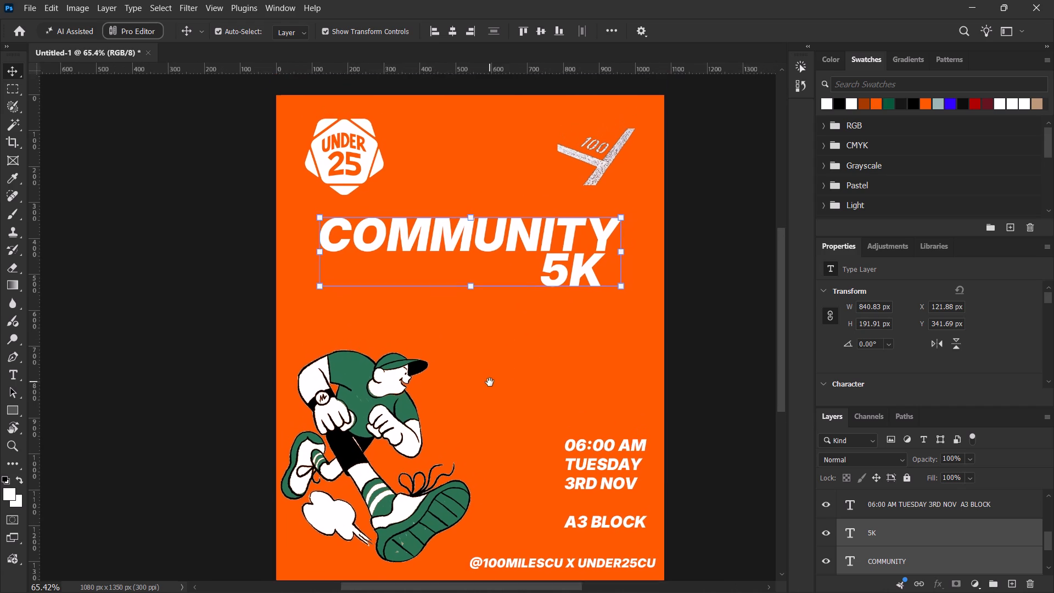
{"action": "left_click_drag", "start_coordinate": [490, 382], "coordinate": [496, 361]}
With Layer 1 selected as the top layer, switch to File Explorer and open the Photoshop Resources folder on the T: drive.
{"action": "scroll", "coordinate": [997, 538], "scroll_direction": "up", "scroll_amount": 8}
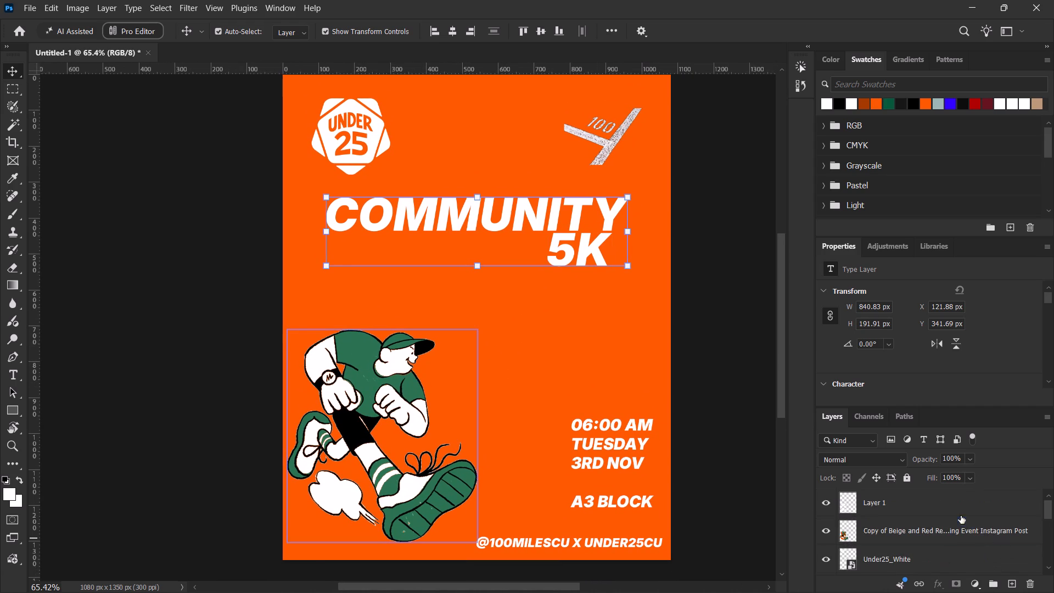
{"action": "left_click", "coordinate": [960, 516]}
{"action": "key", "text": "alt+Tab"}
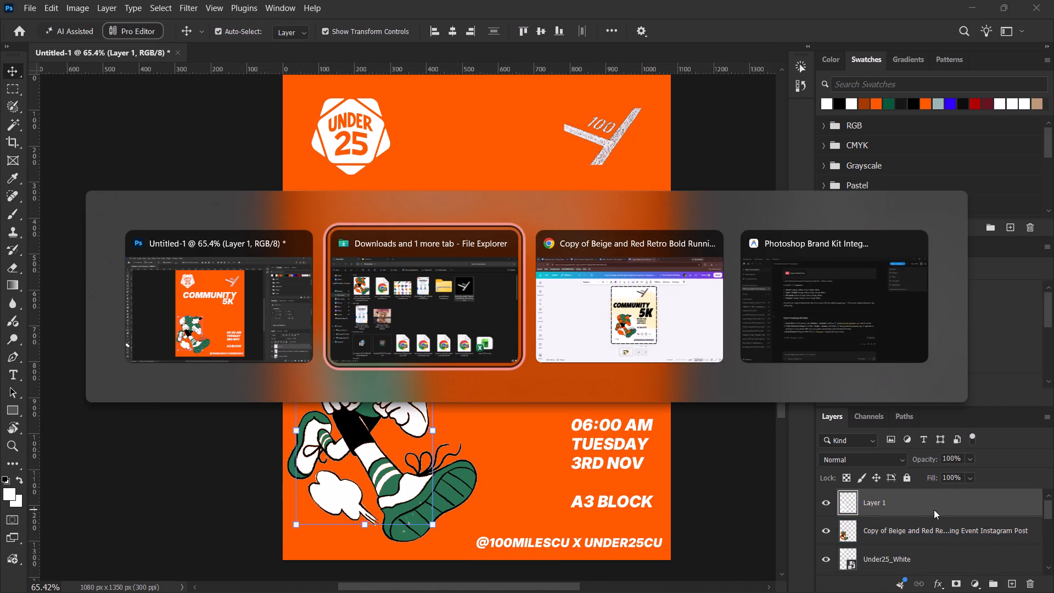
{"action": "key", "text": "alt+Tab"}
{"action": "key", "text": "alt+Tab"}
{"action": "key", "text": "alt+Tab"}
{"action": "key", "text": "alt+Tab"}
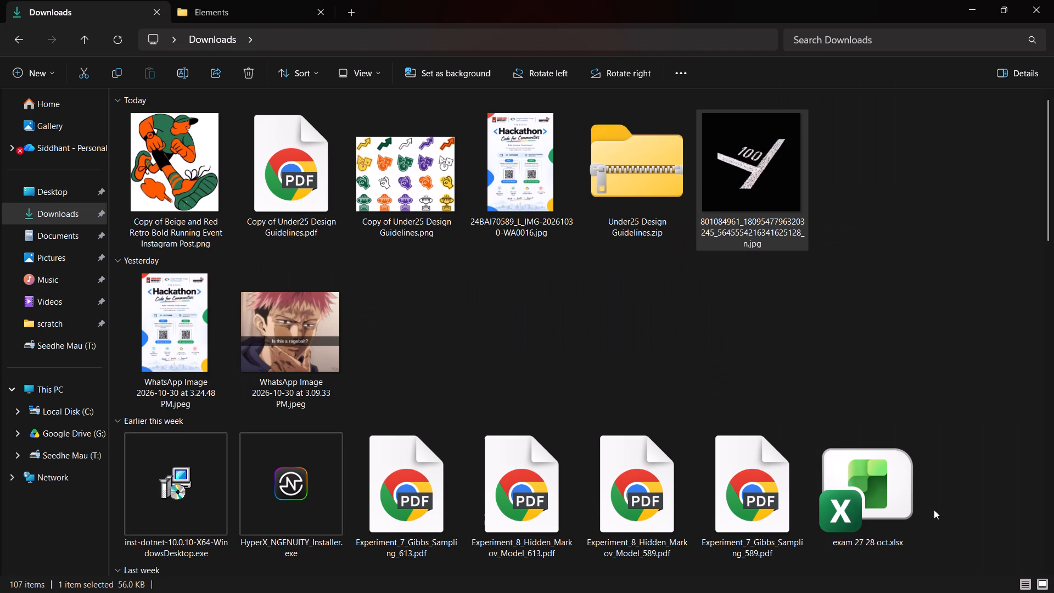
{"action": "left_click", "coordinate": [357, 15]}
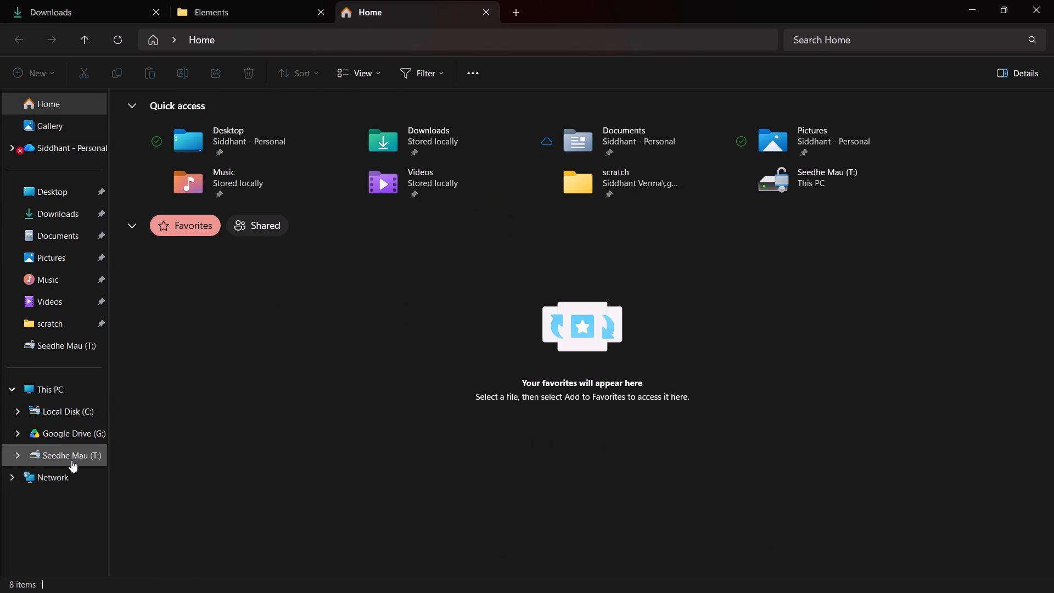
{"action": "left_click", "coordinate": [71, 460]}
{"action": "double_click", "coordinate": [232, 317]}
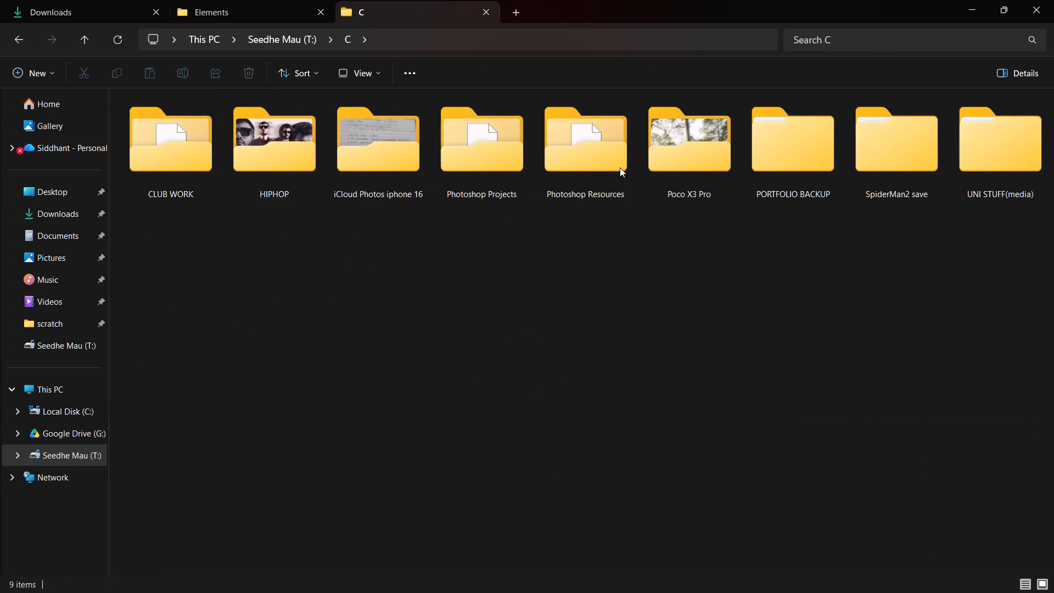
{"action": "double_click", "coordinate": [582, 173]}
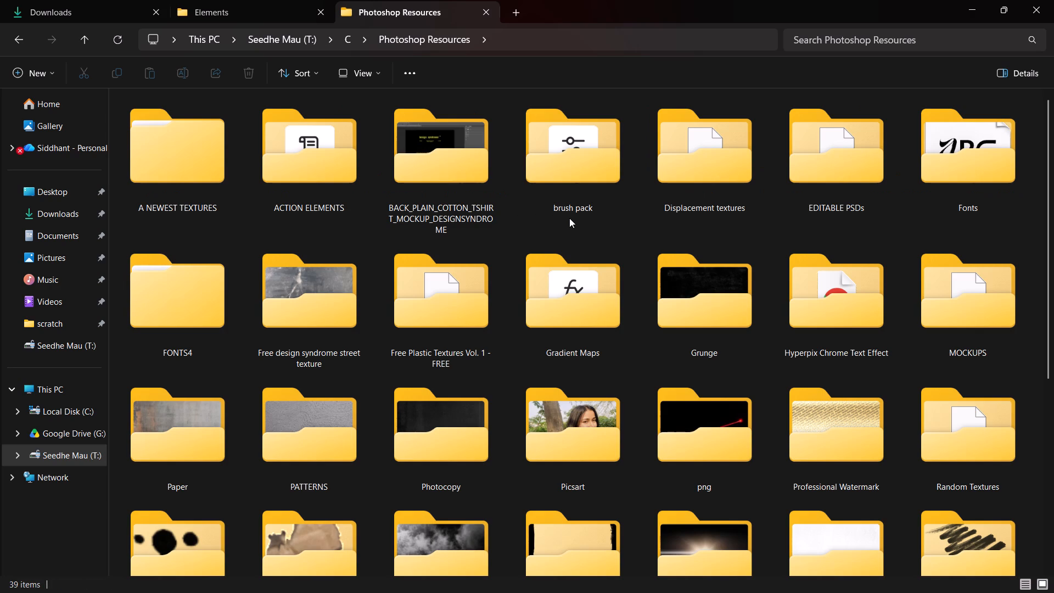
Examine the design syndrome noise textures in the PATTERNS folder, and return to the Photoshop Resources folder.
{"action": "scroll", "coordinate": [545, 221], "scroll_direction": "down", "scroll_amount": 1}
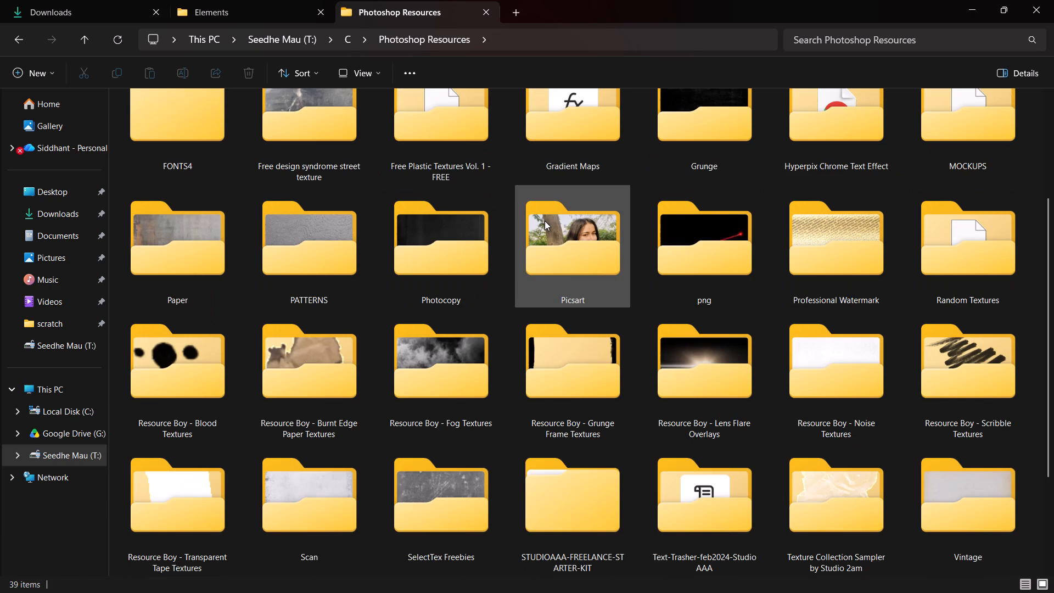
{"action": "double_click", "coordinate": [287, 256]}
{"action": "double_click", "coordinate": [539, 131]}
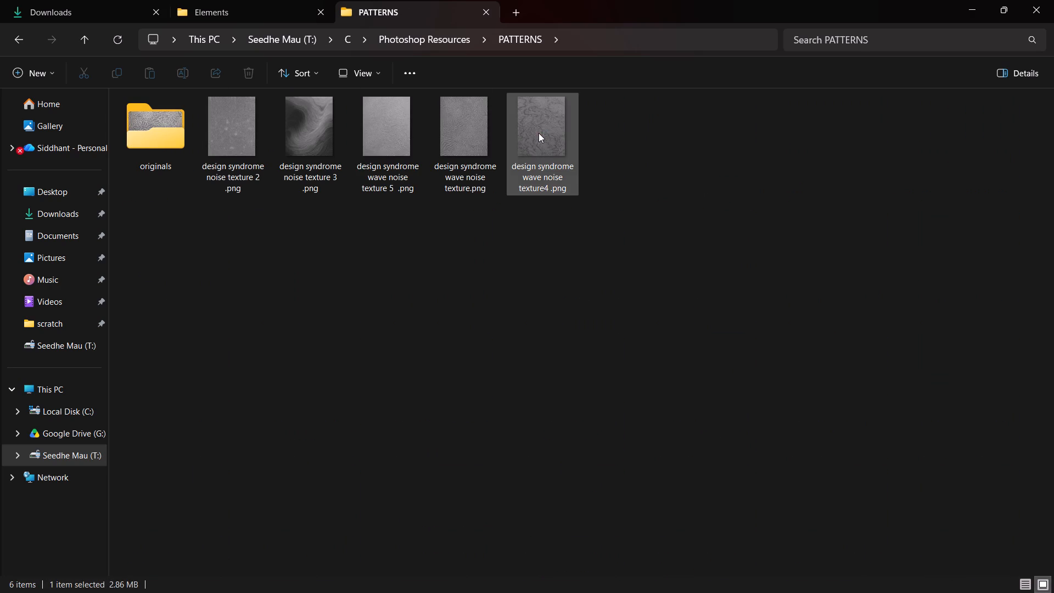
{"action": "key", "text": "Left"}
{"action": "key", "text": "Left"}
{"action": "key", "text": "Left"}
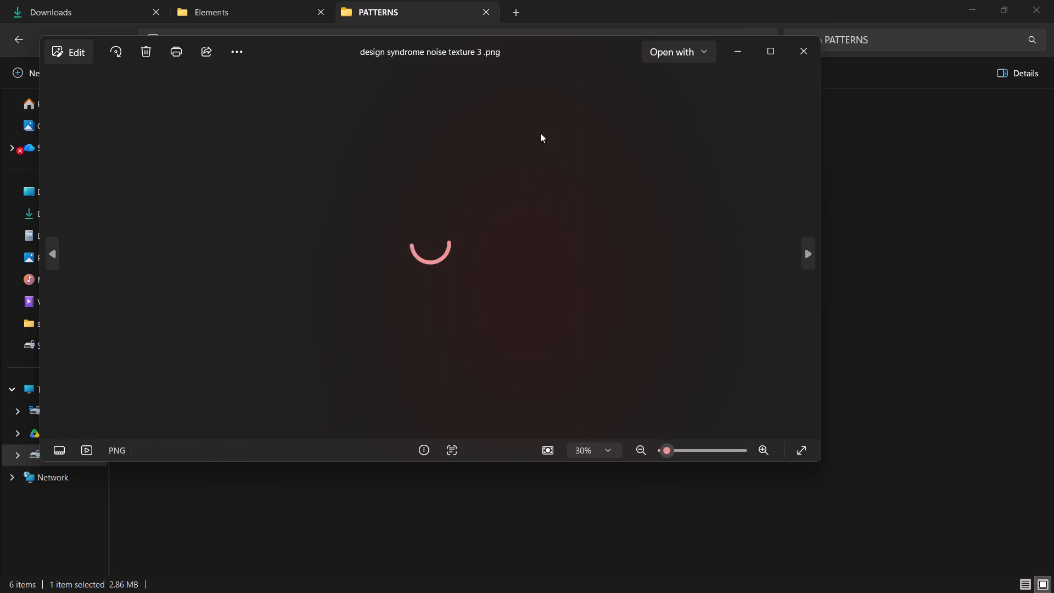
{"action": "left_click", "coordinate": [801, 61]}
{"action": "double_click", "coordinate": [141, 146]}
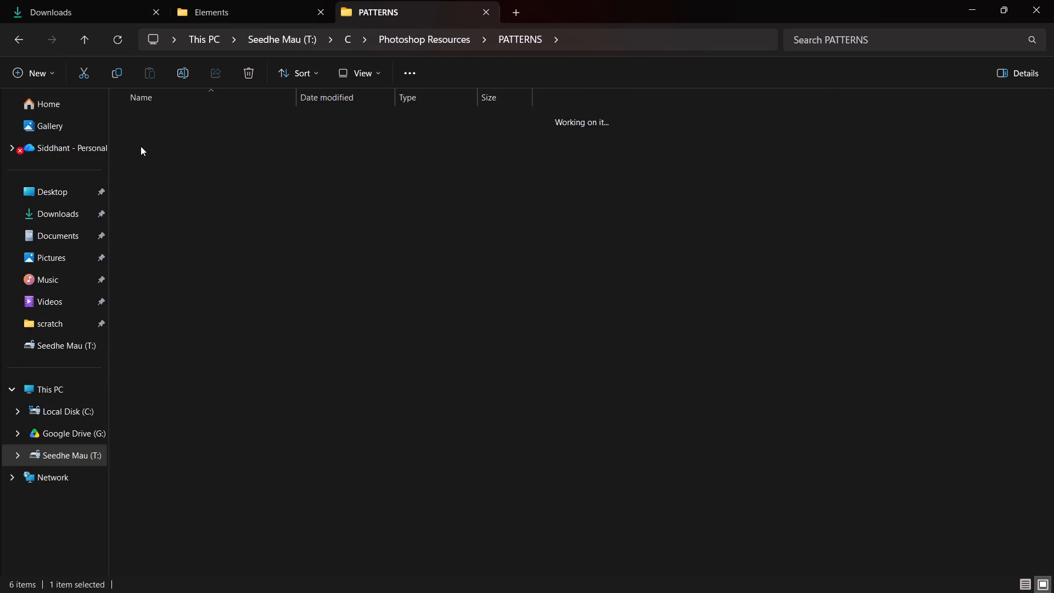
{"action": "double_click", "coordinate": [24, 37]}
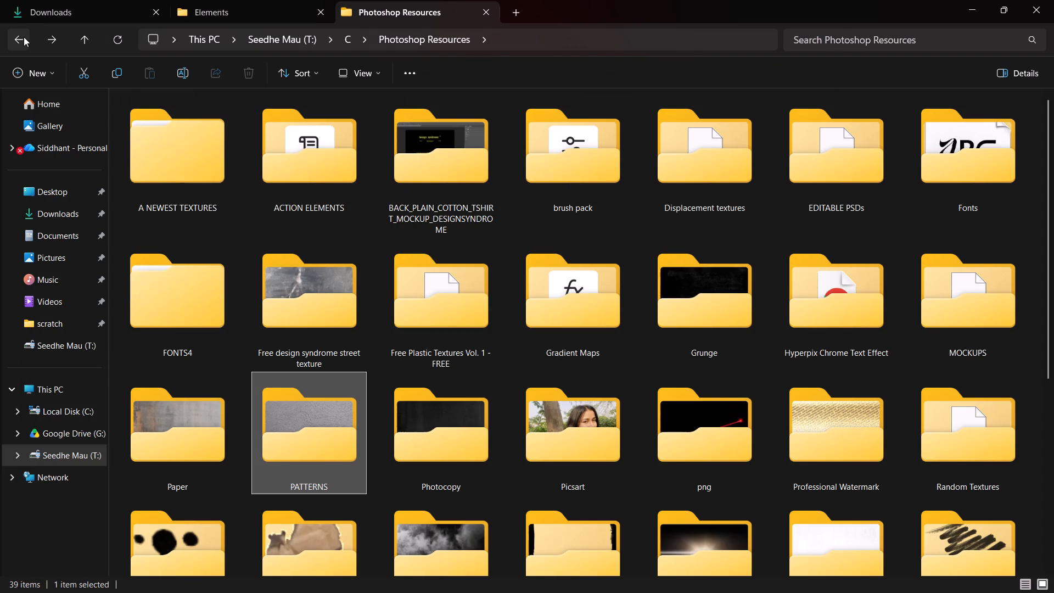
Place the 008.jpg texture from the Grunge folder into the Photoshop poster, scaled to the full 1080 px poster width.
{"action": "double_click", "coordinate": [683, 296]}
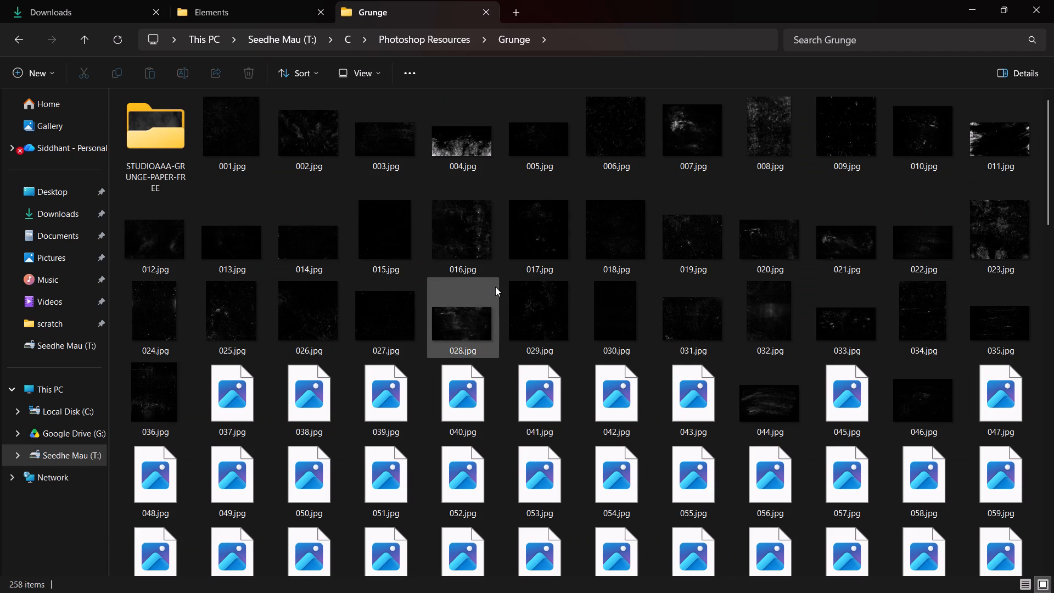
{"action": "left_click_drag", "start_coordinate": [763, 136], "coordinate": [762, 142]}
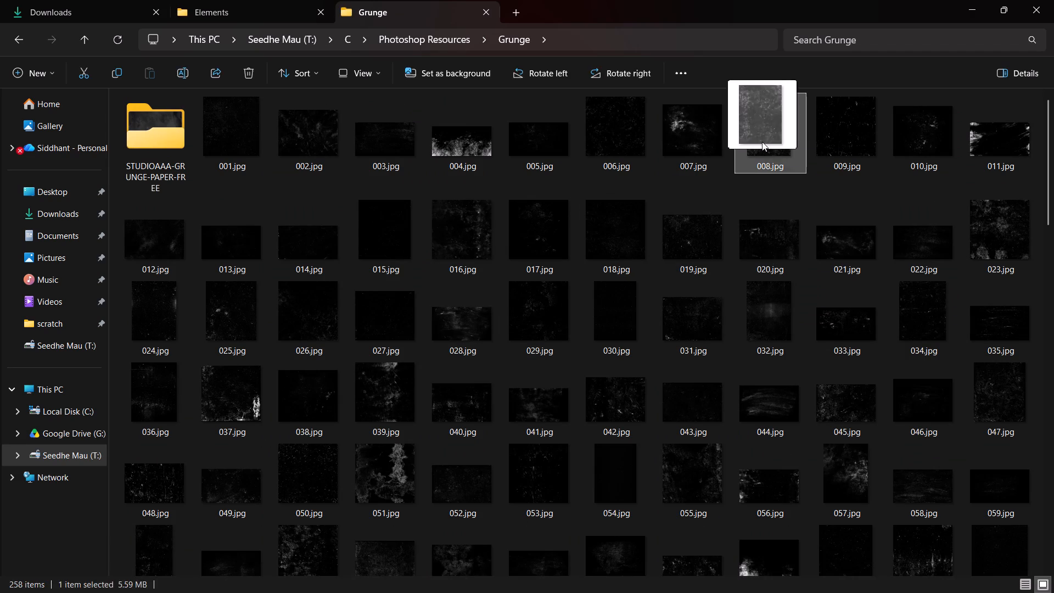
{"action": "left_click_drag", "start_coordinate": [762, 142], "coordinate": [485, 312]}
{"action": "key", "text": "alt+Tab"}
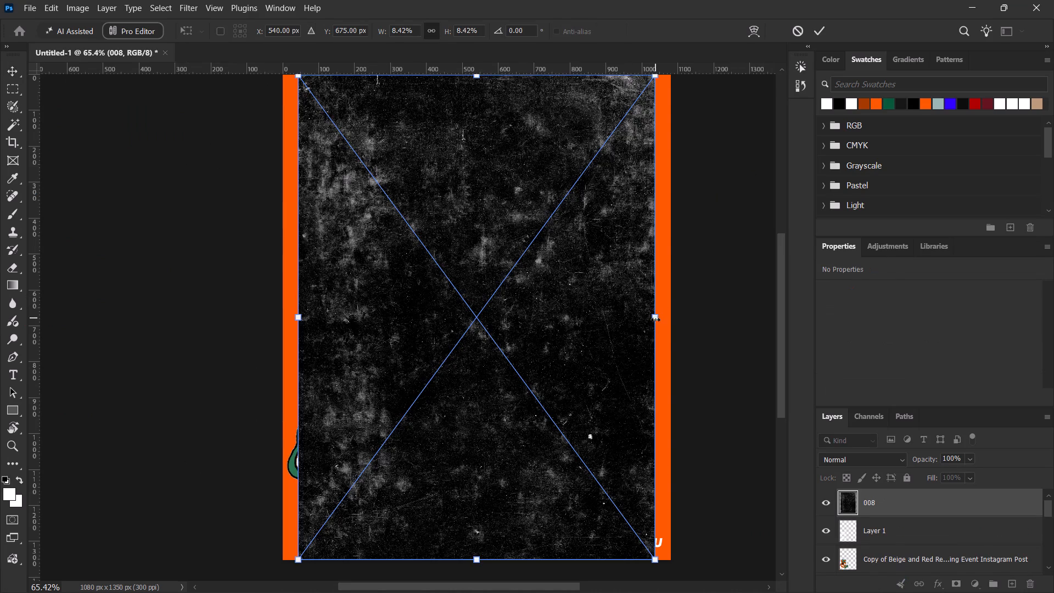
{"action": "left_click_drag", "start_coordinate": [660, 321], "coordinate": [673, 321], "text": "alt"}
{"action": "left_click", "coordinate": [814, 32]}
Move the 008 texture layer down the layer stack to directly above the orange Rectangle 1 background.
{"action": "scroll", "coordinate": [876, 529], "scroll_direction": "down", "scroll_amount": 6}
{"action": "scroll", "coordinate": [889, 520], "scroll_direction": "up", "scroll_amount": 9}
{"action": "left_click_drag", "start_coordinate": [929, 504], "coordinate": [926, 592]}
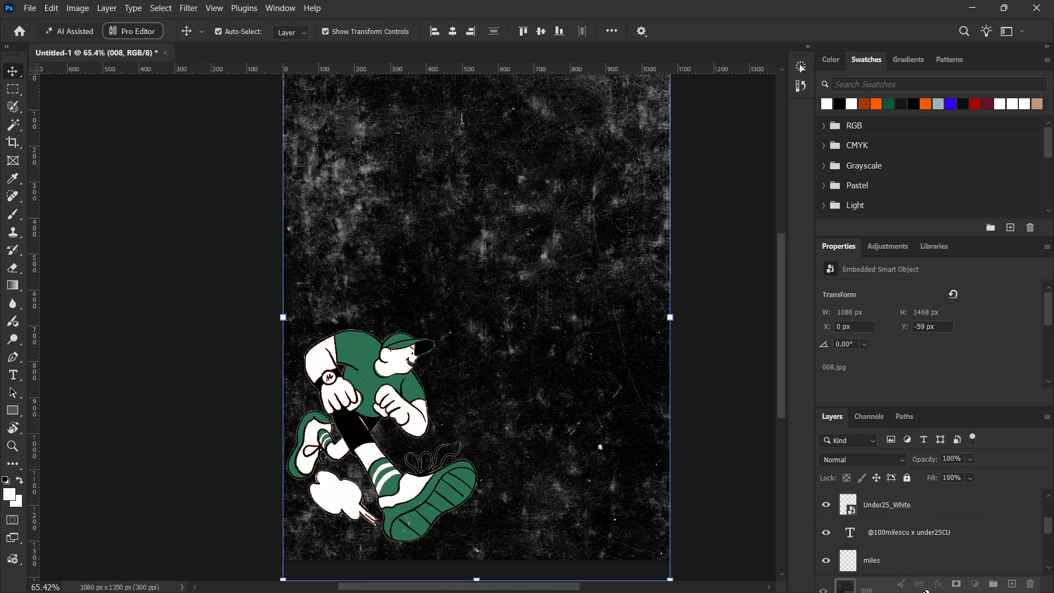
{"action": "left_click_drag", "start_coordinate": [926, 592], "coordinate": [922, 513]}
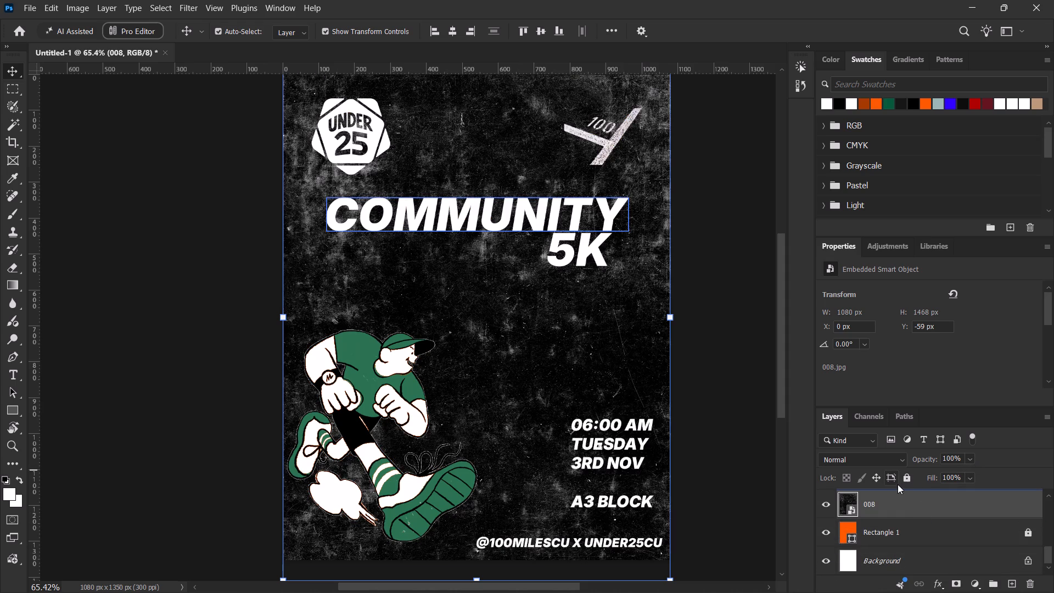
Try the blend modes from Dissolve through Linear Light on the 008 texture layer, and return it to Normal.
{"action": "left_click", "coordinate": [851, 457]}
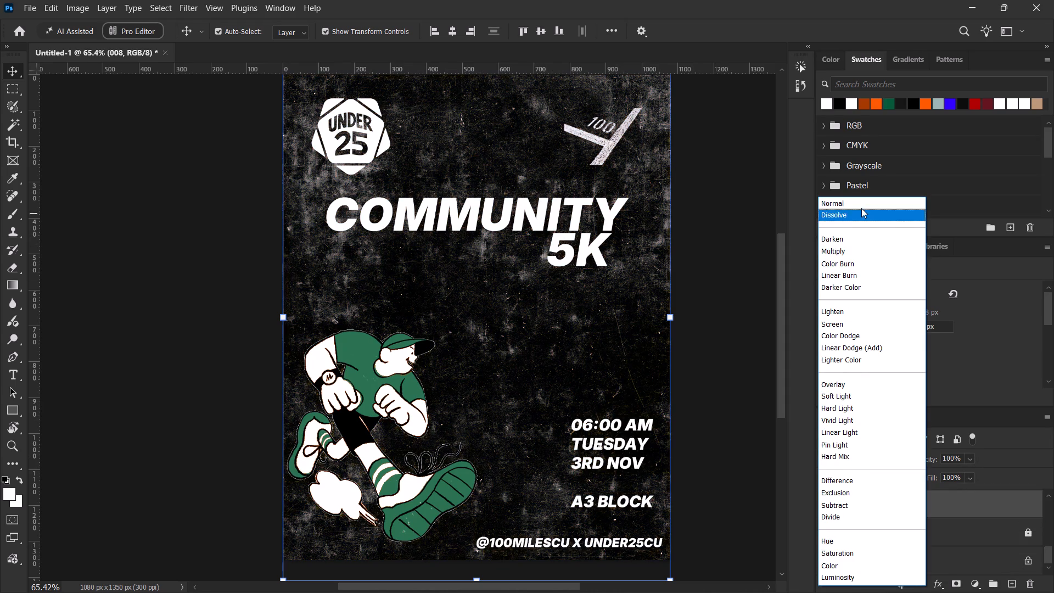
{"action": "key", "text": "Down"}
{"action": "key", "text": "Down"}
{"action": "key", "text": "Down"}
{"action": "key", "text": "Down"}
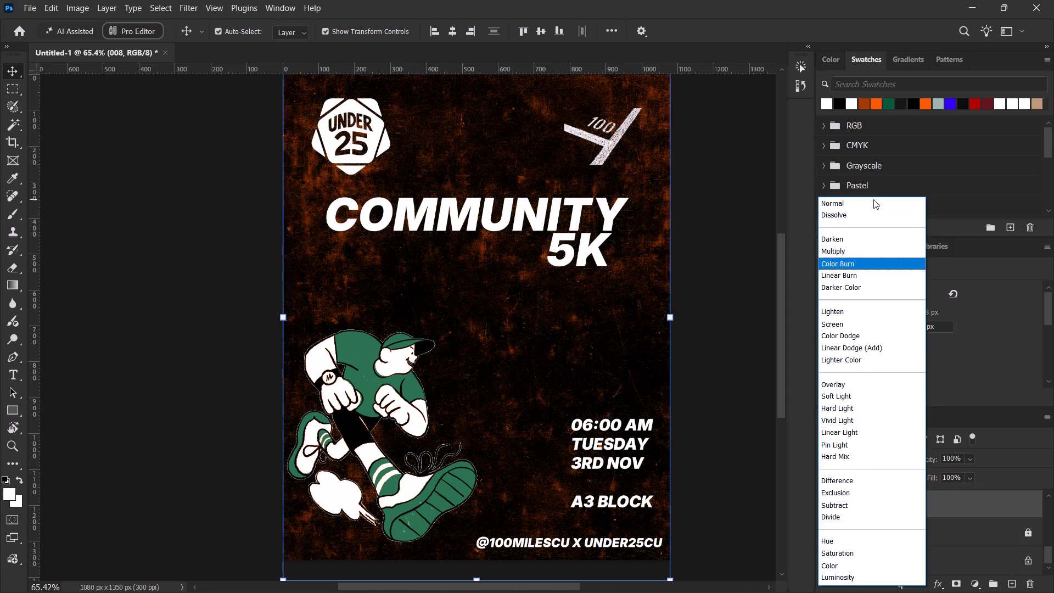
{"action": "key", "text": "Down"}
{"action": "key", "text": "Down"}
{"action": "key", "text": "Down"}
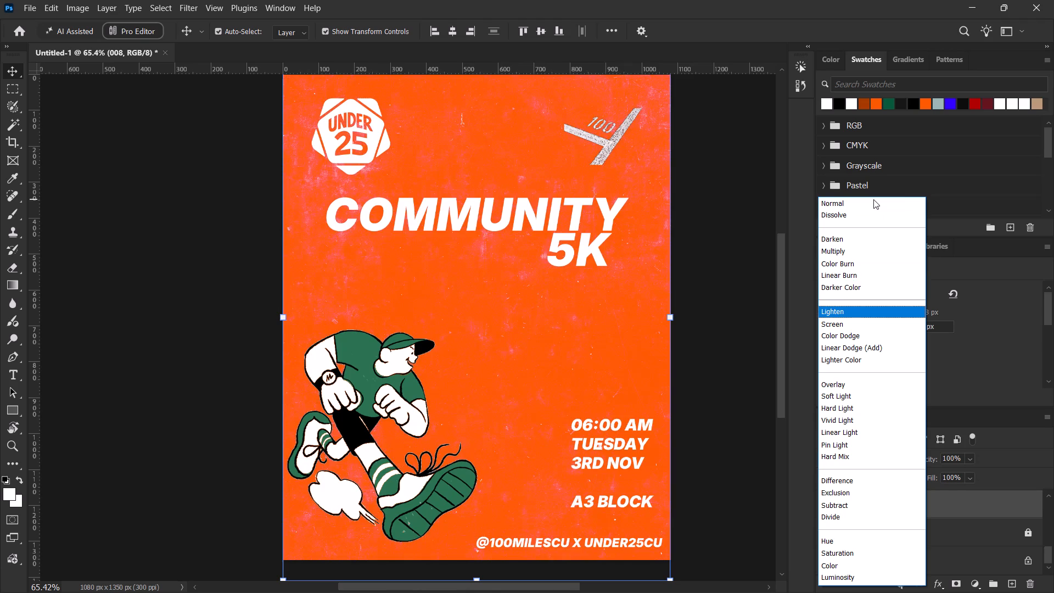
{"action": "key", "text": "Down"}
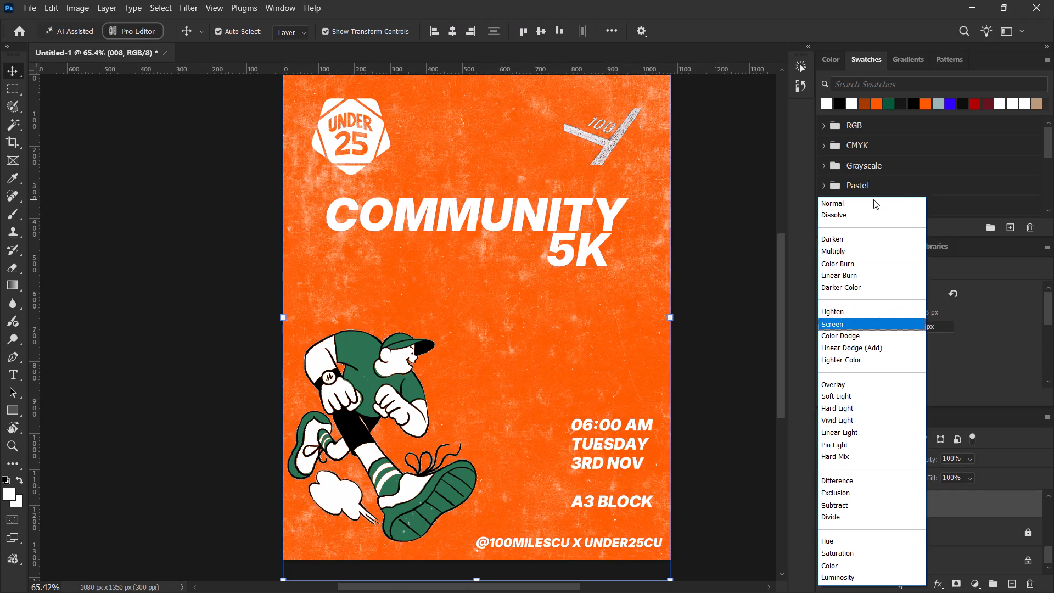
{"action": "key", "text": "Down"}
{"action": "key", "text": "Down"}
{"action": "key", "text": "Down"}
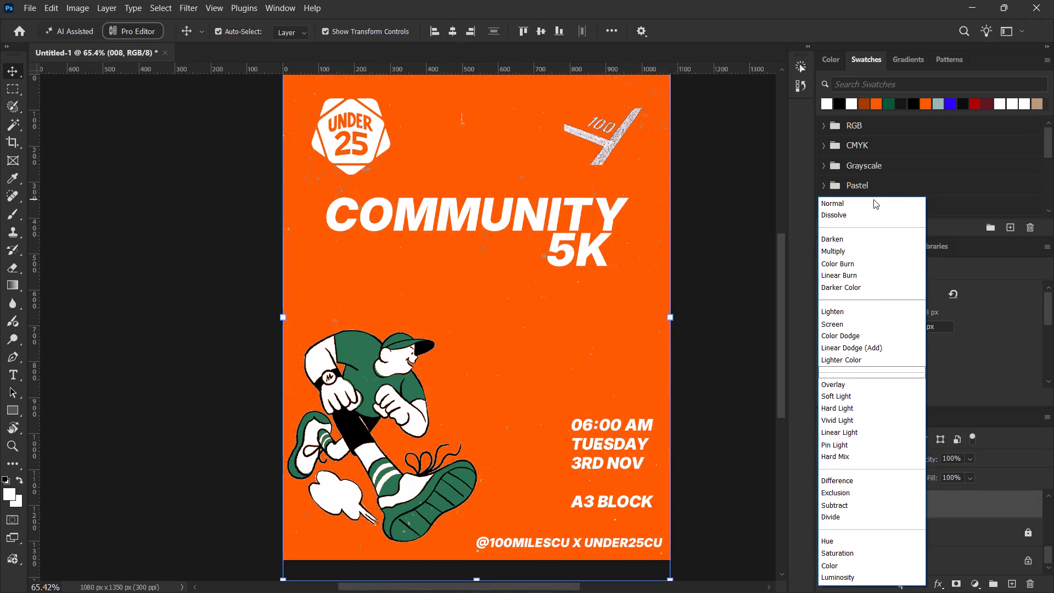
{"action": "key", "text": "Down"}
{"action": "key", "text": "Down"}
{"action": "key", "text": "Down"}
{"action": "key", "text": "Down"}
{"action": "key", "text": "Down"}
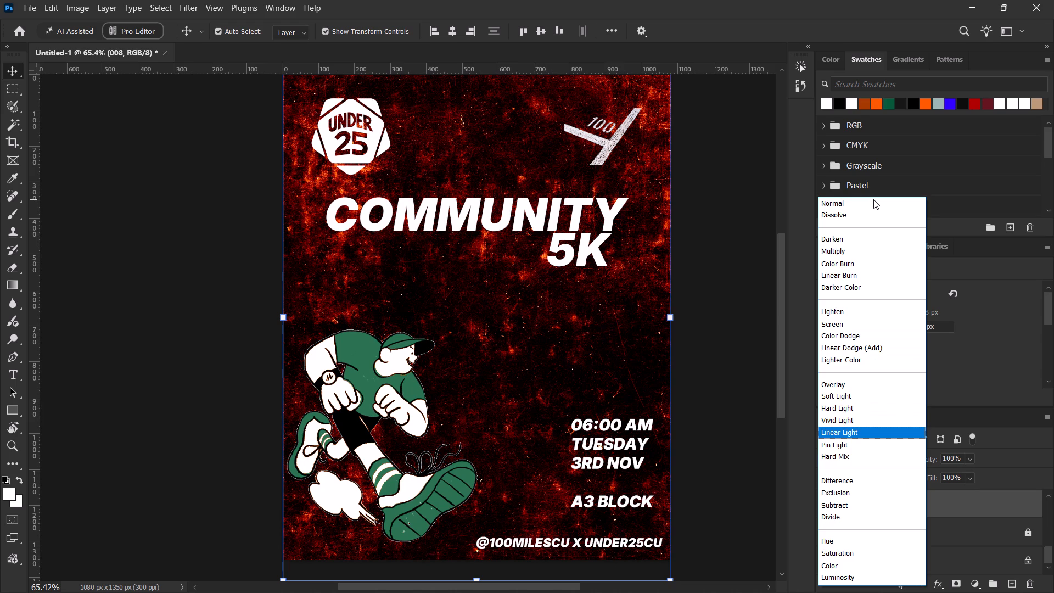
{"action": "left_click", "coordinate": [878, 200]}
Invert the colours of the 008 texture layer.
{"action": "key", "text": "ctrl+i"}
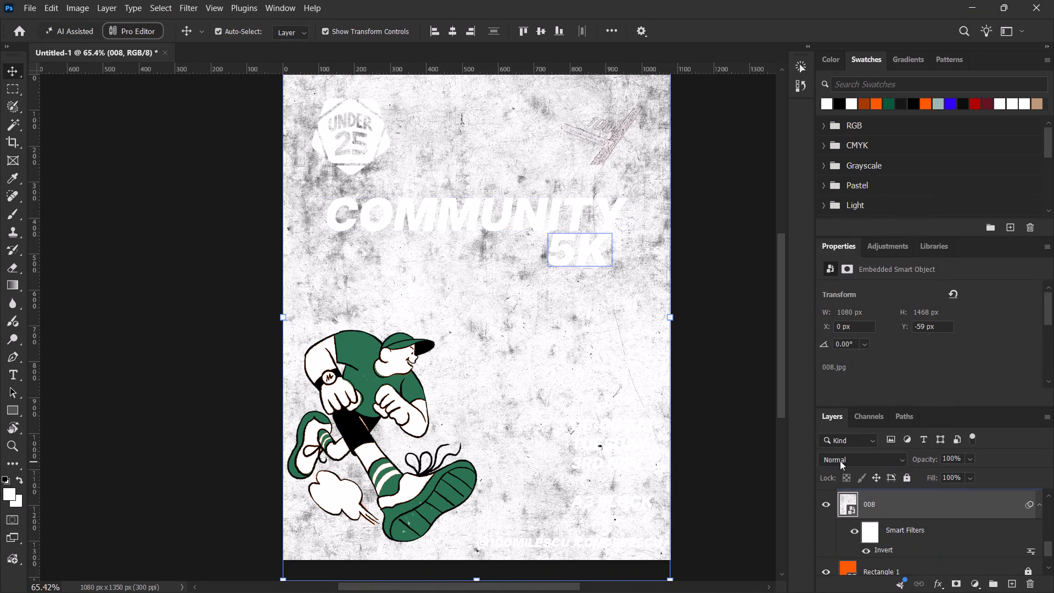
Try the blend modes from Dissolve through Exclusion on the inverted 008 texture layer.
{"action": "left_click", "coordinate": [840, 464]}
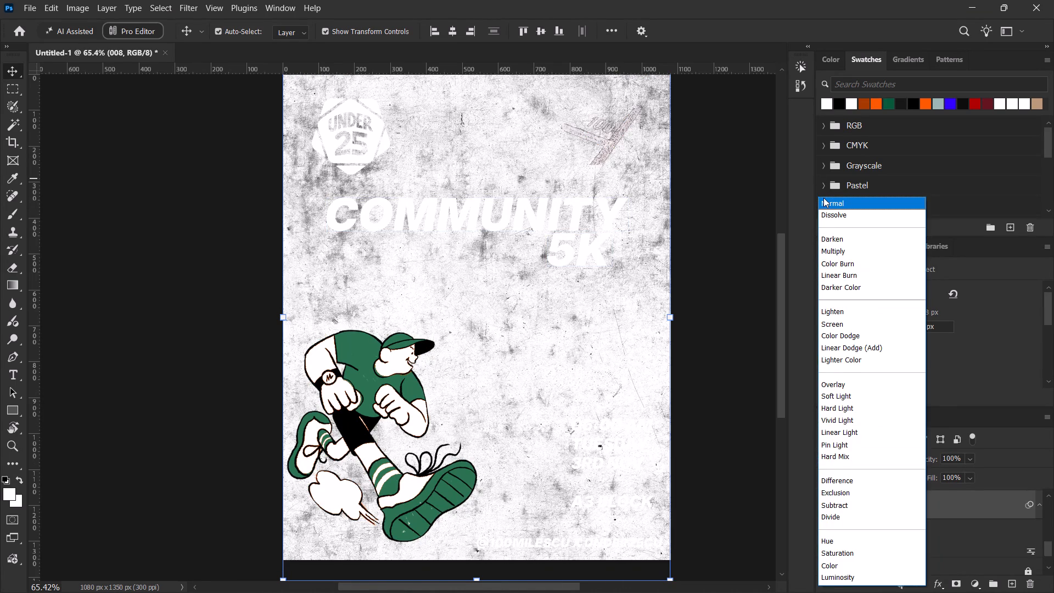
{"action": "key", "text": "Down"}
{"action": "key", "text": "Down"}
{"action": "key", "text": "Down"}
{"action": "key", "text": "Down"}
{"action": "key", "text": "Up"}
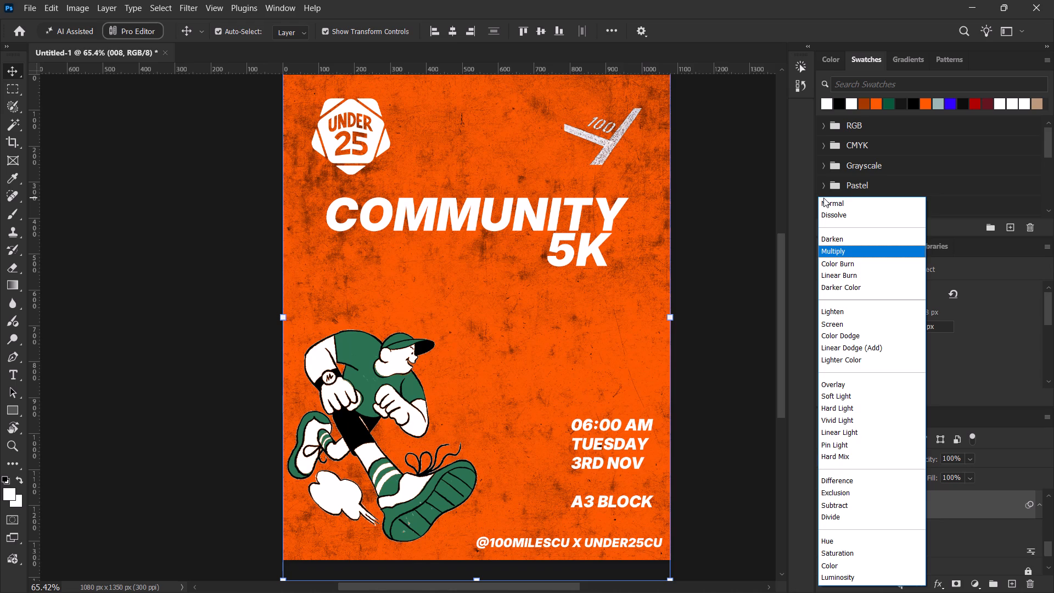
{"action": "key", "text": "Down"}
{"action": "key", "text": "Down"}
{"action": "key", "text": "Down"}
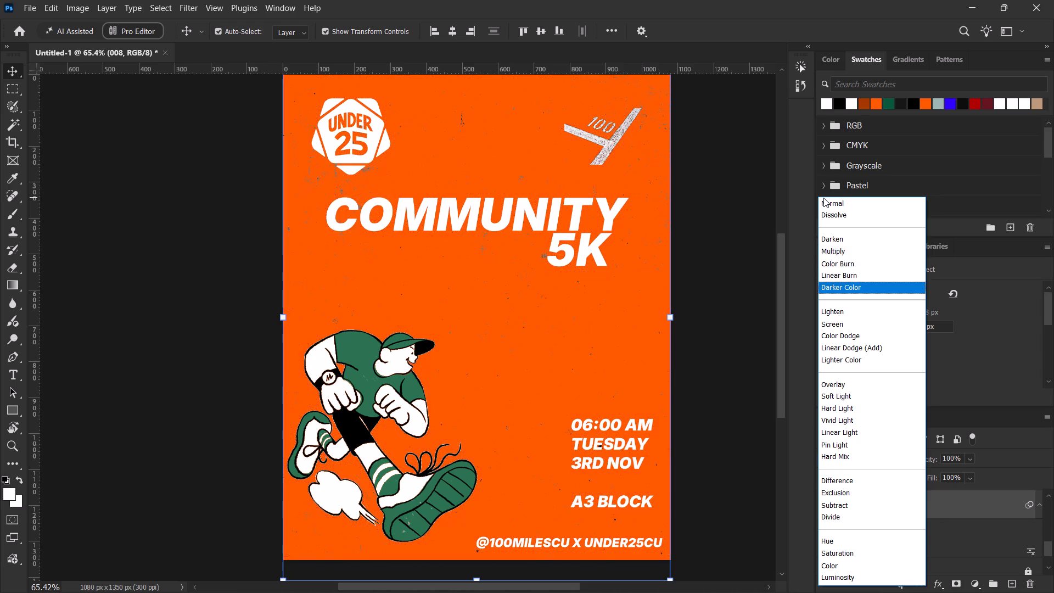
{"action": "key", "text": "Down"}
{"action": "key", "text": "Down"}
{"action": "key", "text": "Down"}
{"action": "key", "text": "Down"}
{"action": "key", "text": "Down"}
{"action": "key", "text": "Down"}
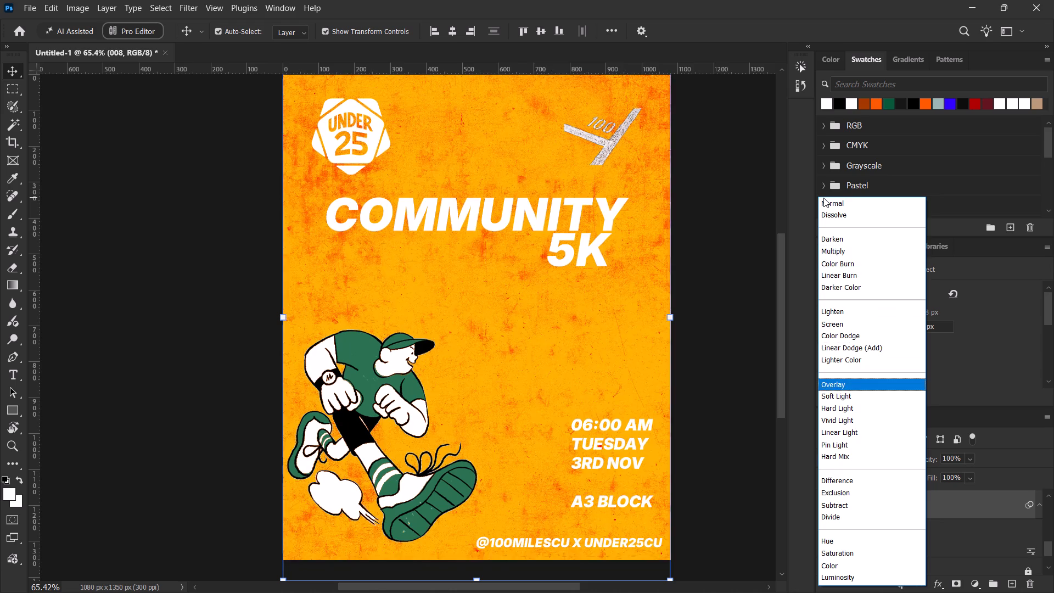
{"action": "key", "text": "Down"}
{"action": "key", "text": "Down"}
{"action": "key", "text": "Down"}
{"action": "key", "text": "Down"}
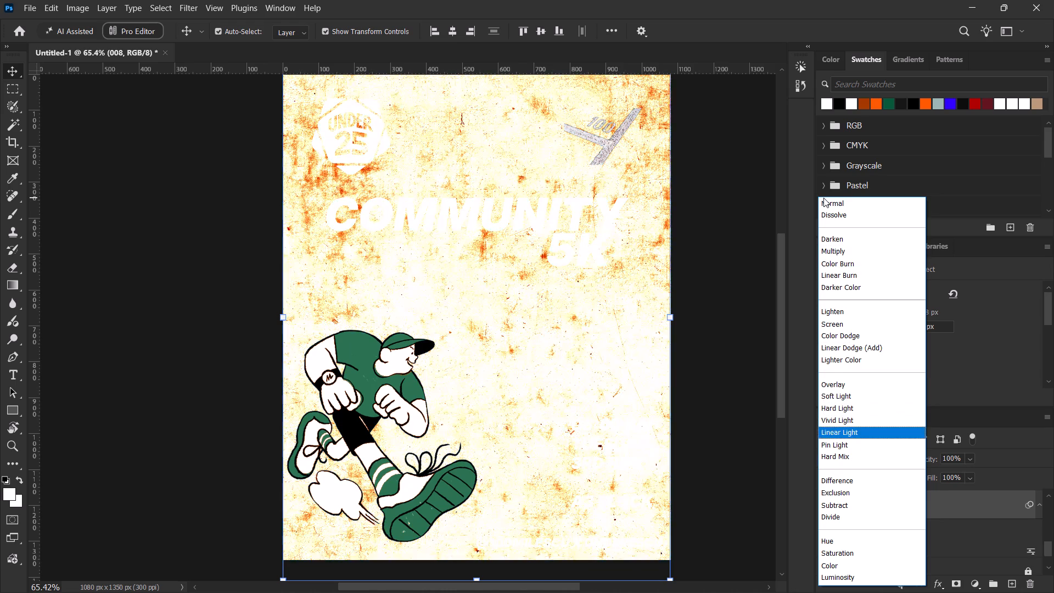
{"action": "key", "text": "Down"}
{"action": "key", "text": "Down"}
{"action": "key", "text": "Down"}
{"action": "key", "text": "Down"}
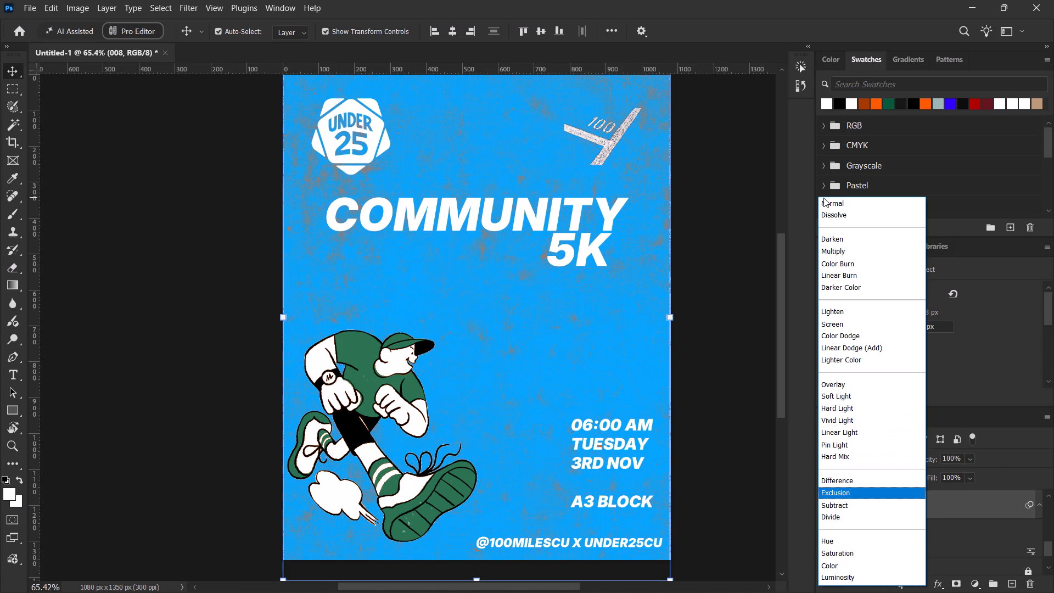
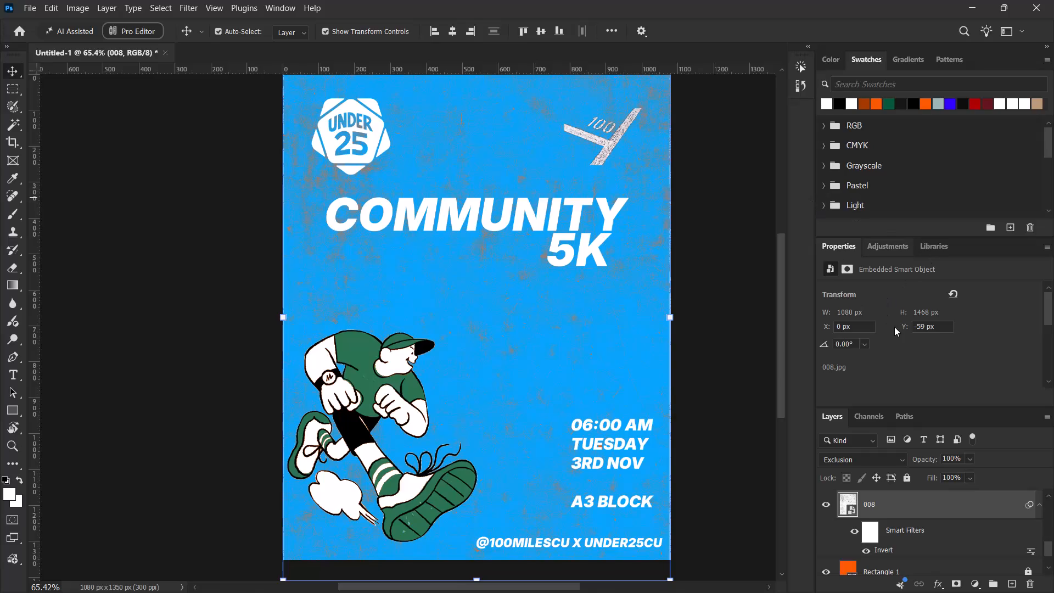
Delete the inverted 008 texture layer from above the orange Rectangle 1 background.
{"action": "key", "text": "Delete"}
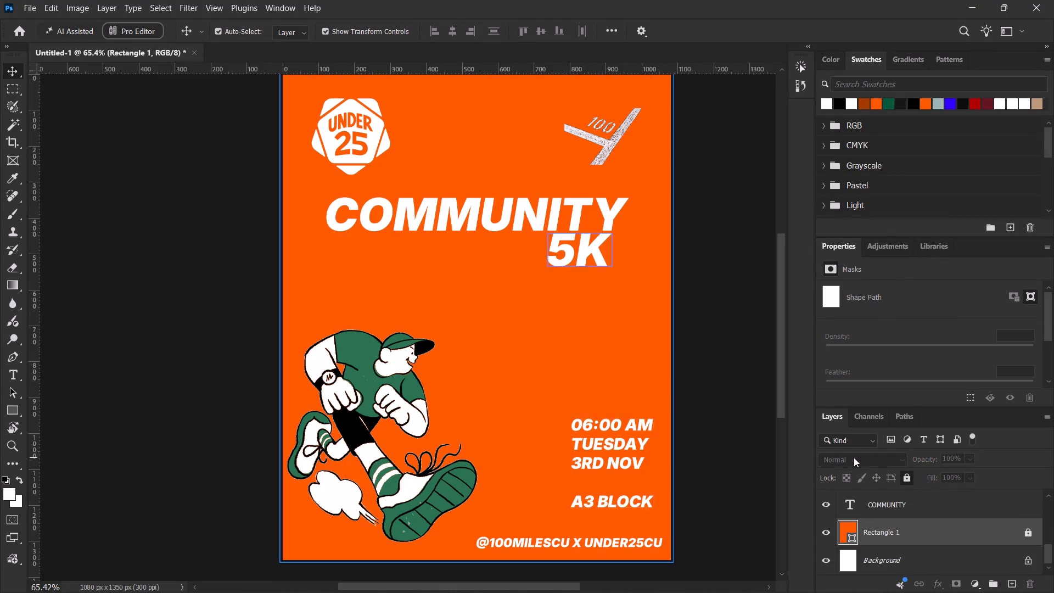
Switch to the Brave browser and open the CU LMS link on the university portal's attendance page.
{"action": "key", "text": "super+1"}
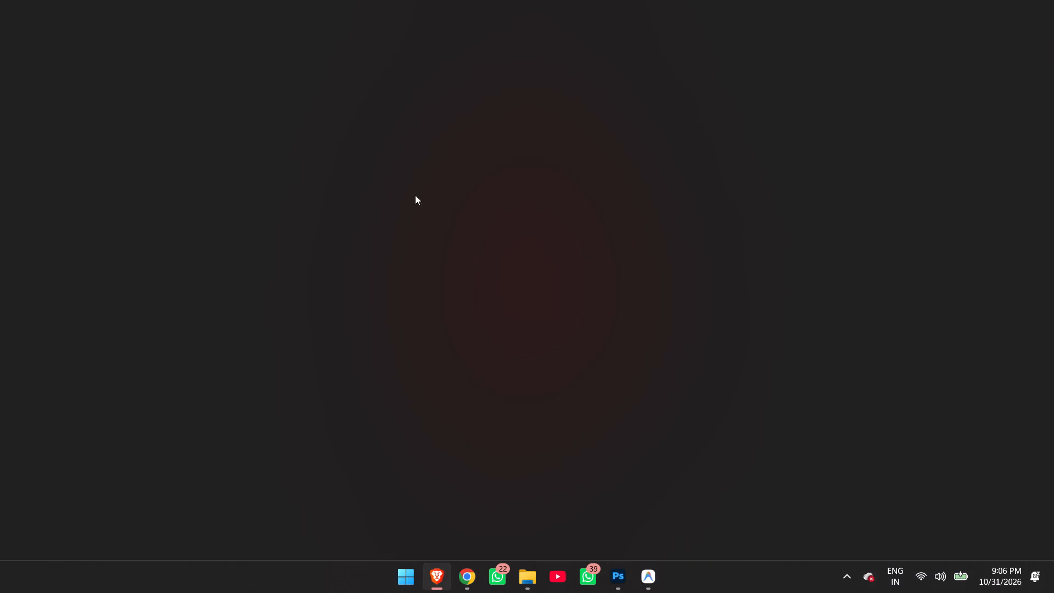
{"action": "left_click", "coordinate": [722, 172]}
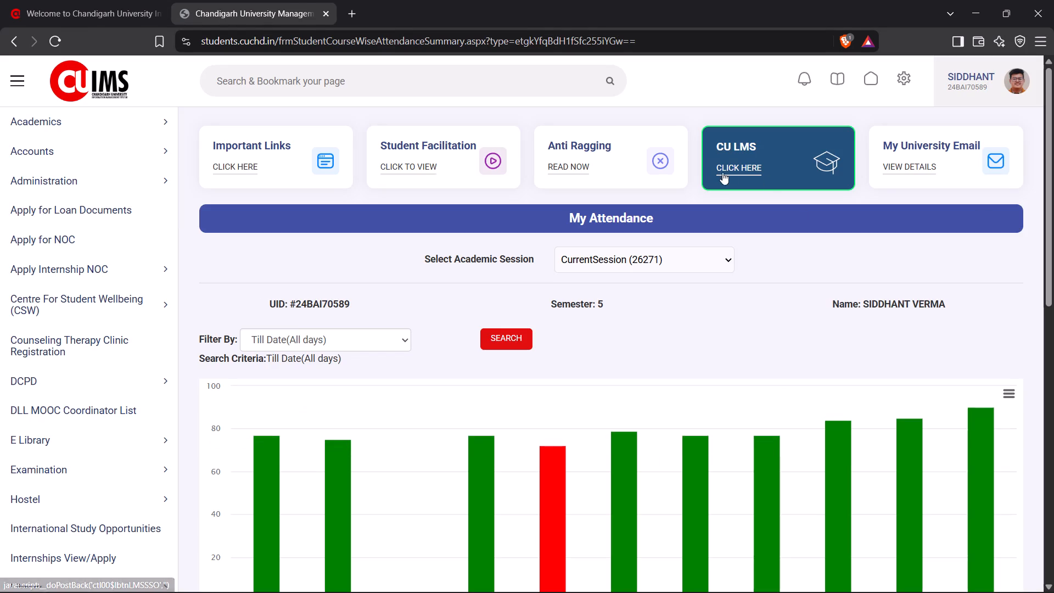